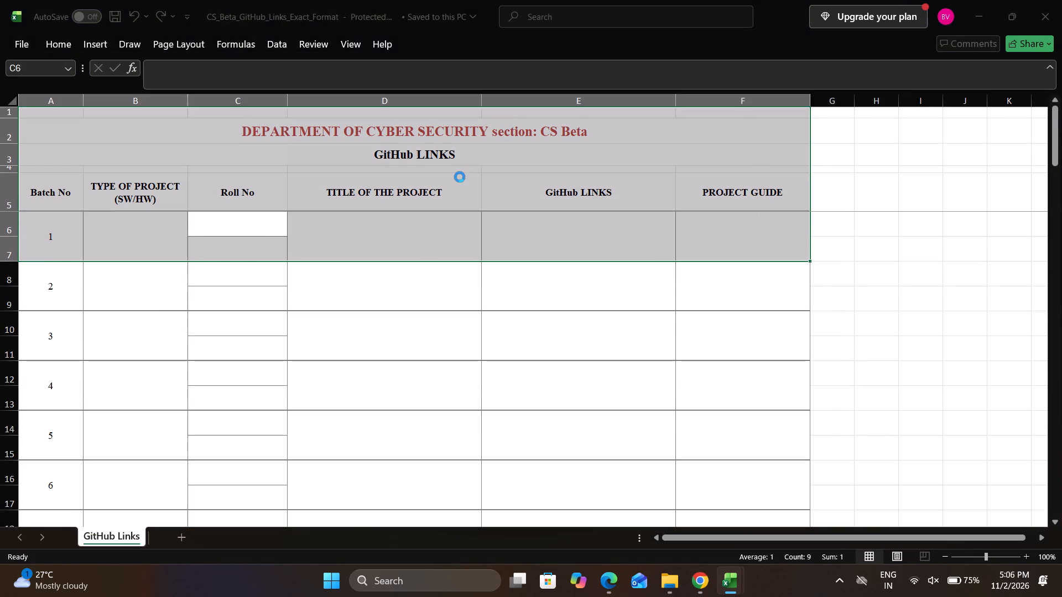
pyautogui.click(349, 291)
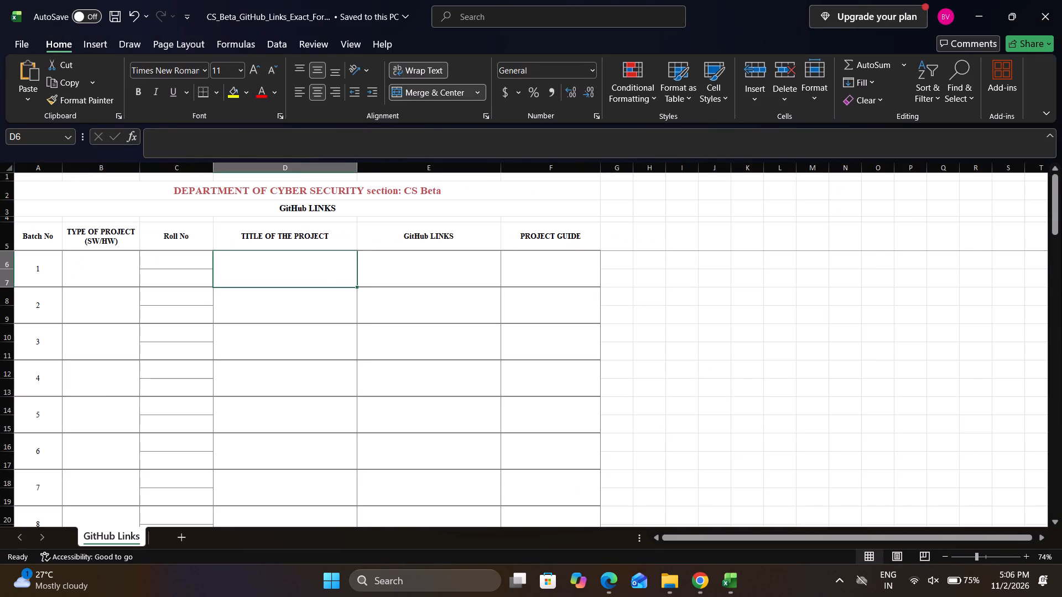
pyautogui.hscroll(1, 298, 341)
pyautogui.scroll(1, 298, 341)
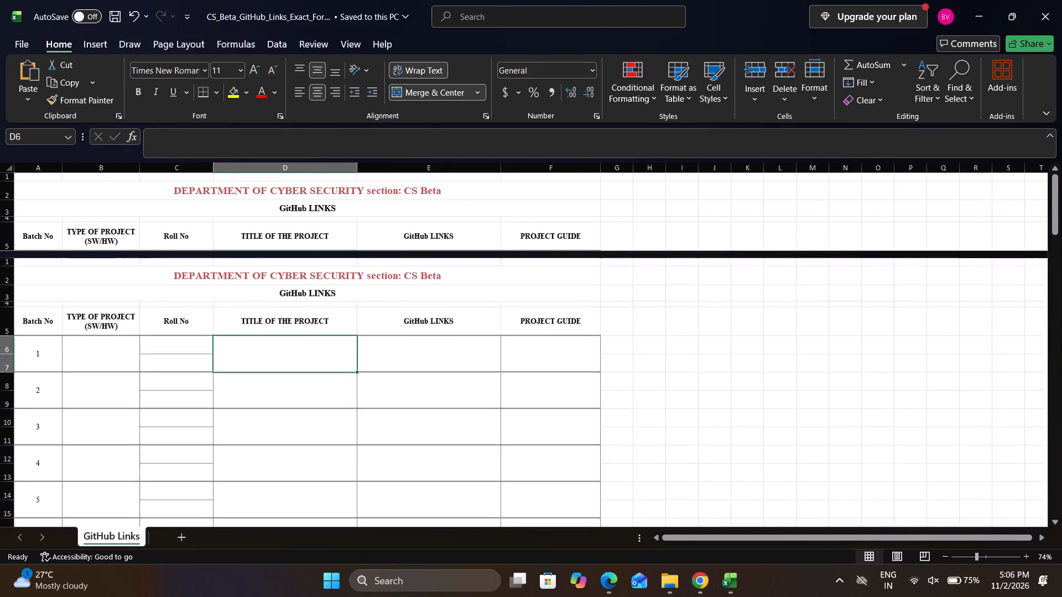
pyautogui.scroll(1, 298, 341)
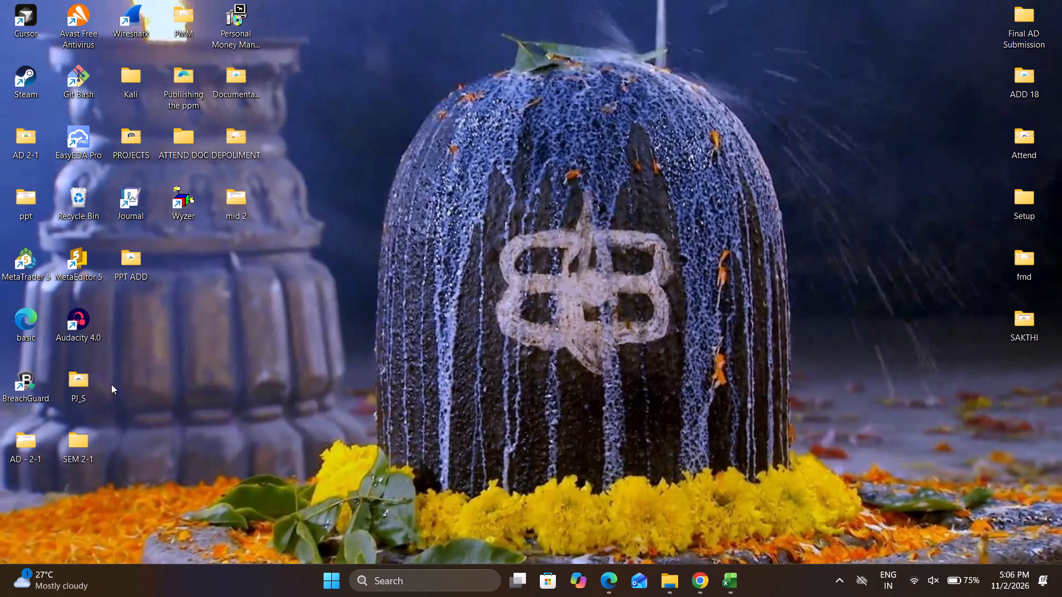
# Open the AD MarkSheet workbook from the AD 2-1 folder on the desktop.
pyautogui.doubleClick(18, 141)
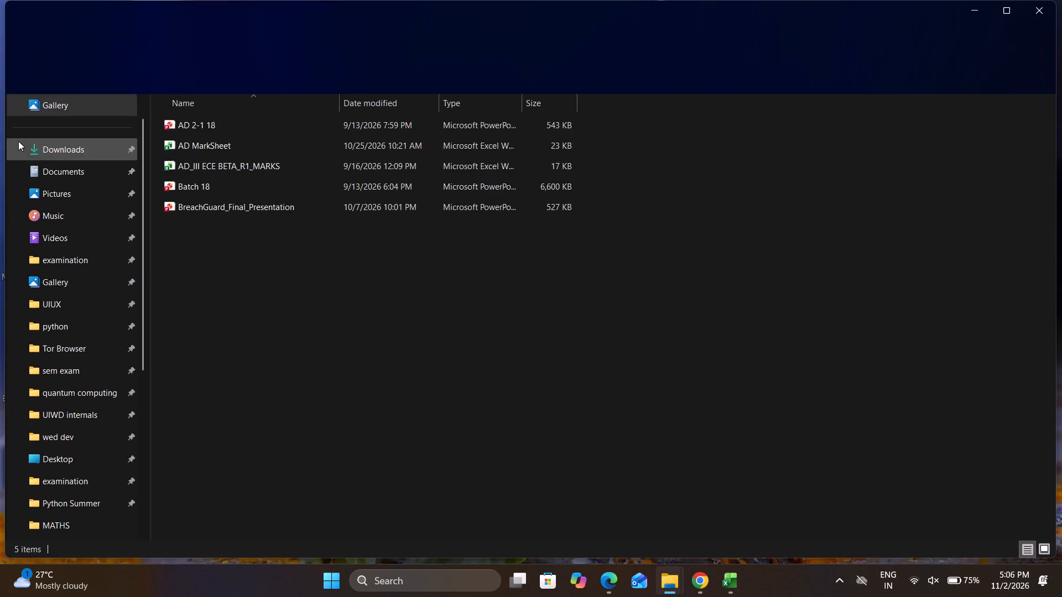
pyautogui.doubleClick(229, 140)
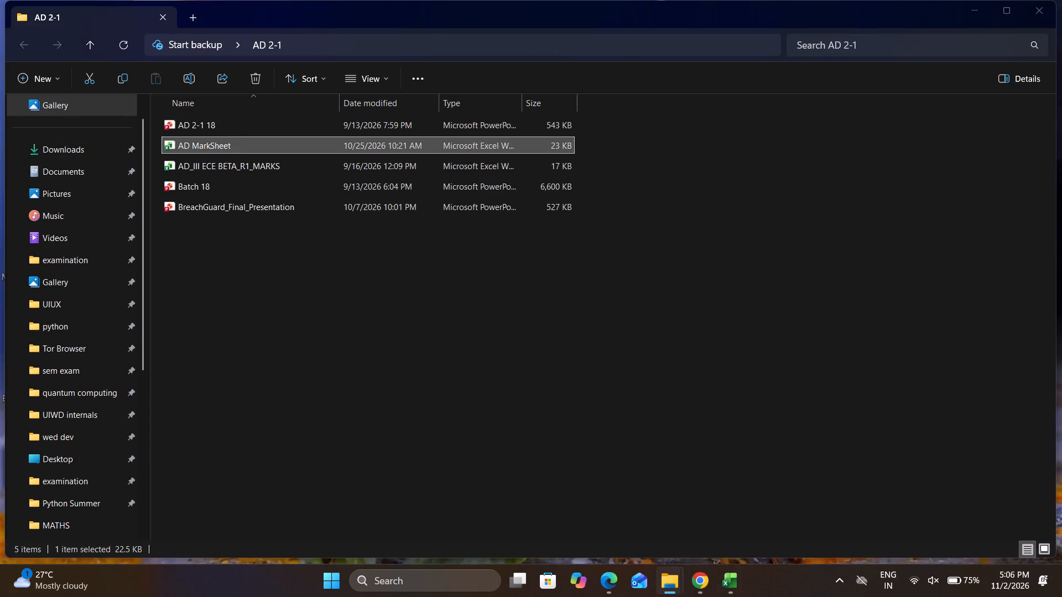
# Copy the TYPE OF PROJECT(SW/HW) cells for batches 1 to 41 in AD MarkSheet.
pyautogui.hscroll(2, 61, 266)
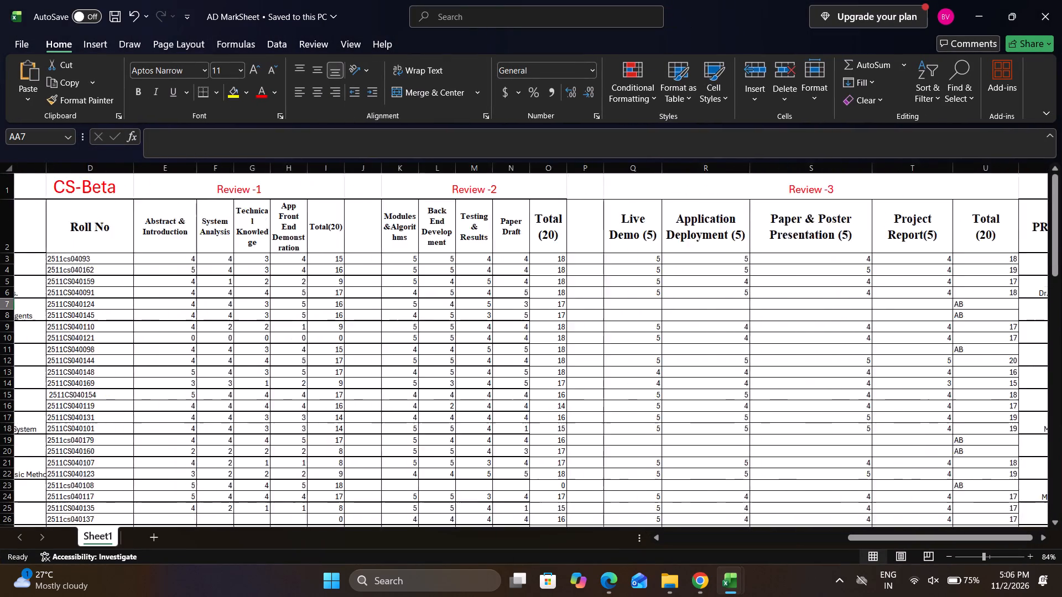
pyautogui.hscroll(1, 61, 266)
pyautogui.moveTo(189, 261); pyautogui.dragTo(168, 441)
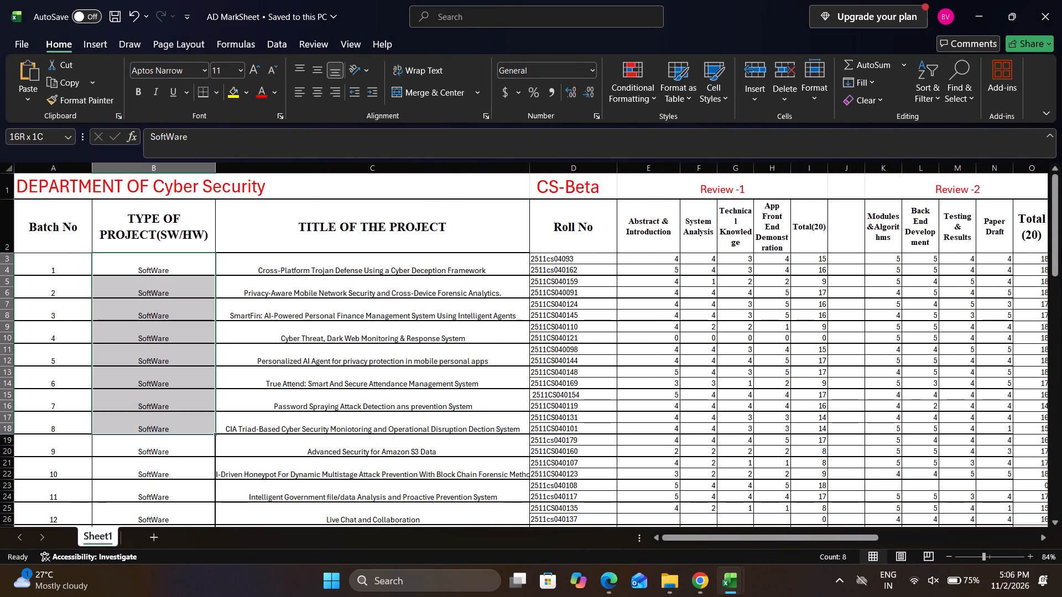
pyautogui.moveTo(168, 441); pyautogui.dragTo(122, 576)
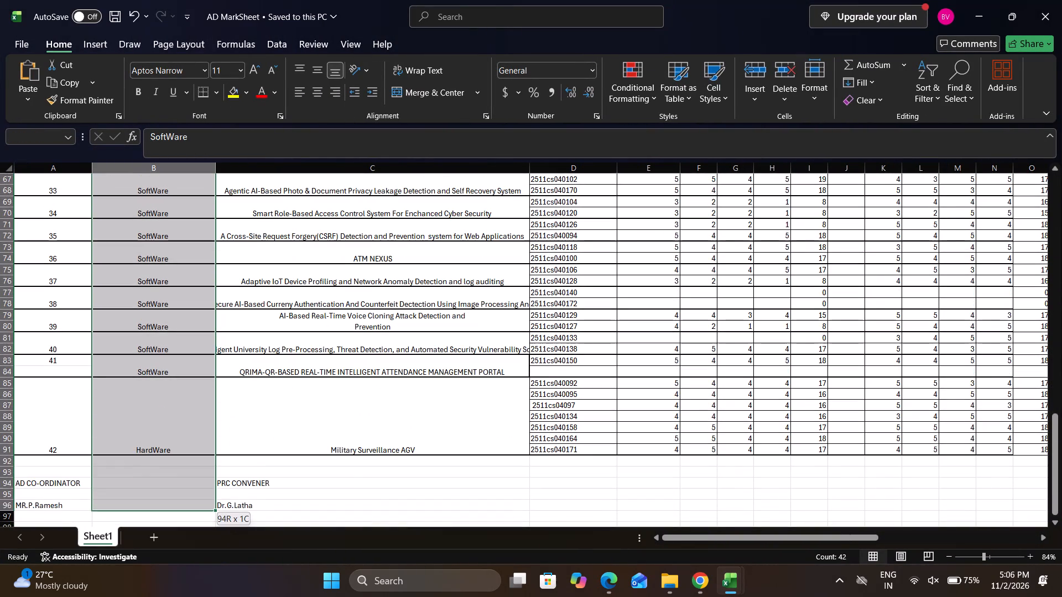
pyautogui.moveTo(122, 576); pyautogui.dragTo(144, 372)
pyautogui.hotkey('ctrl', 'c')
pyautogui.hotkey('ctrl', 'c')
# Paste the copied project types into the TYPE OF PROJECT (SW/HW) column of CS_Beta_GitHub_Links_Exact_Format, starting at batch 1.
pyautogui.hotkey('alt', 'Tab')
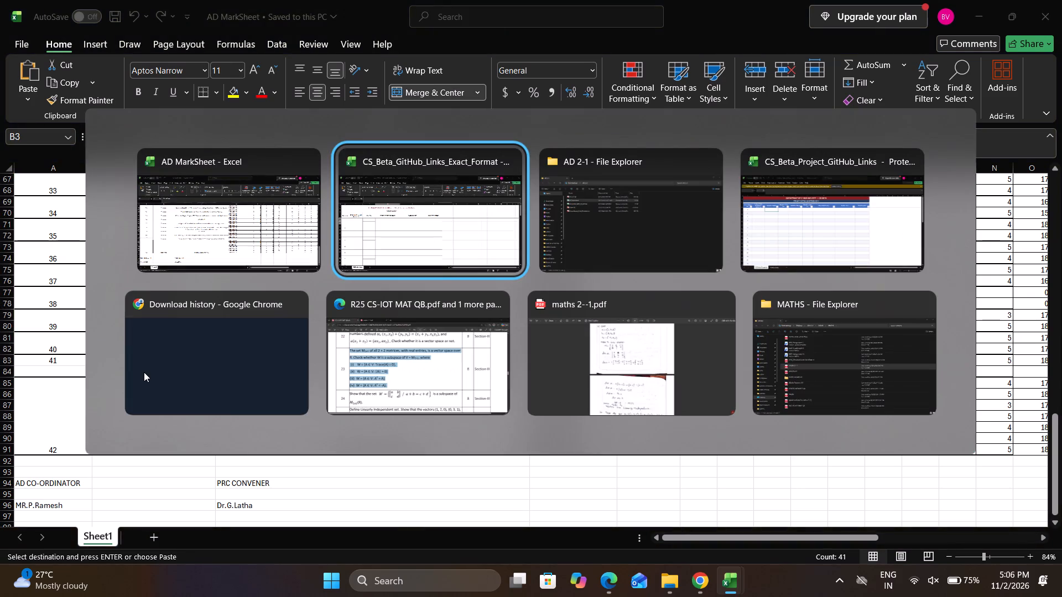
pyautogui.scroll(1, 149, 288)
pyautogui.moveTo(105, 345); pyautogui.dragTo(97, 433)
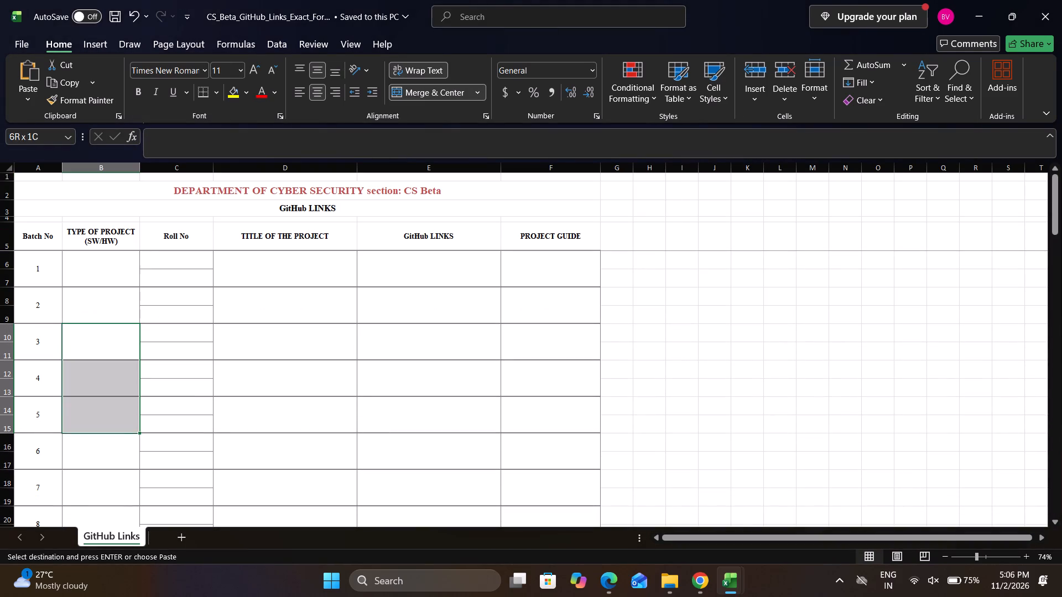
pyautogui.moveTo(97, 433); pyautogui.dragTo(95, 420)
pyautogui.click(114, 264)
pyautogui.moveTo(112, 267); pyautogui.dragTo(106, 323)
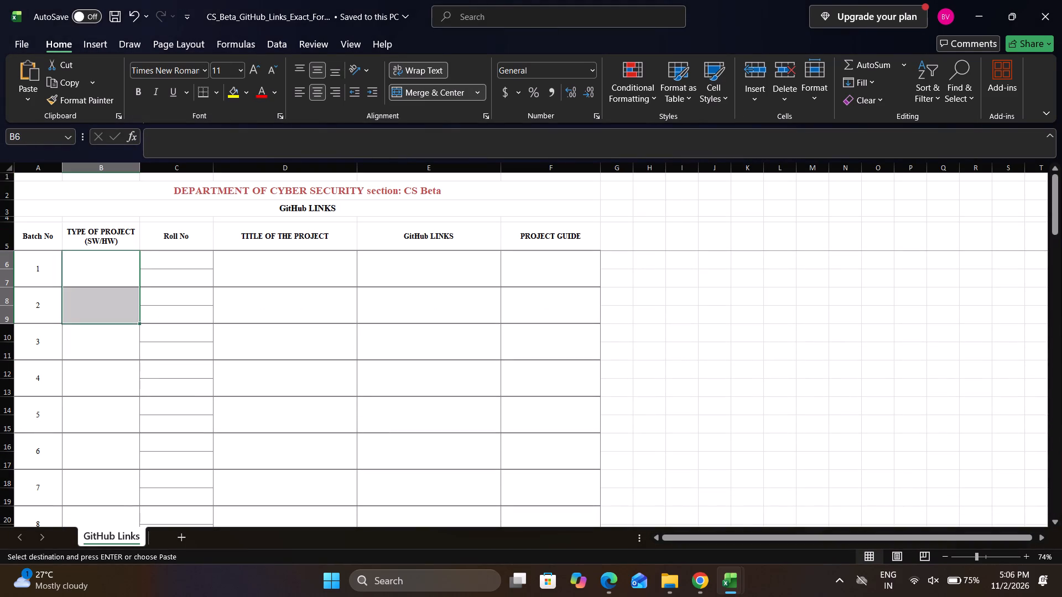
pyautogui.moveTo(106, 323); pyautogui.dragTo(88, 552)
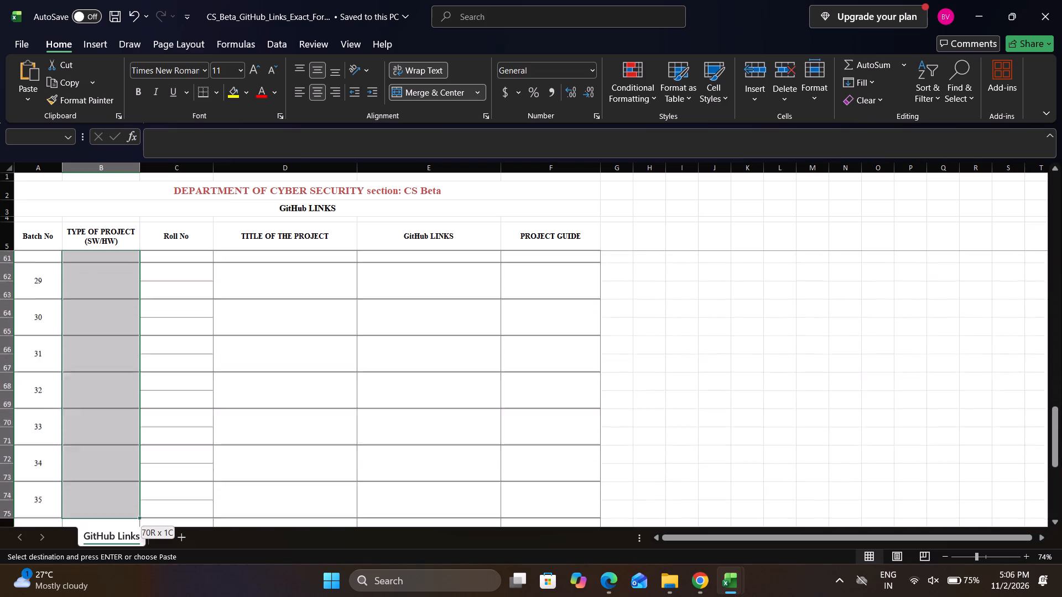
pyautogui.moveTo(88, 552); pyautogui.dragTo(93, 431)
pyautogui.hotkey('ctrl', 'v')
pyautogui.scroll(5, 179, 366)
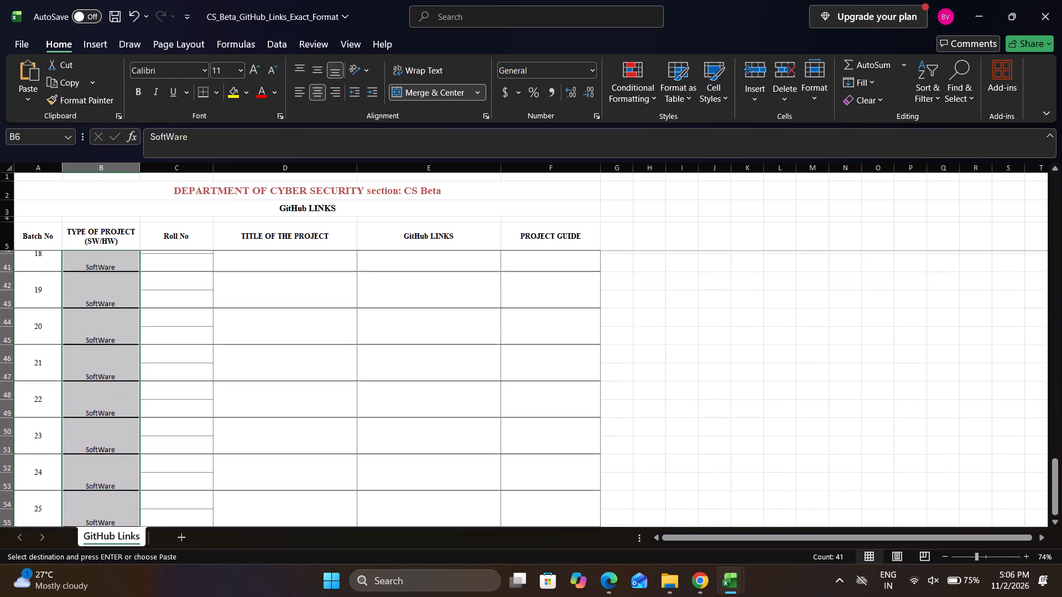
pyautogui.scroll(2, 179, 366)
pyautogui.click(189, 351)
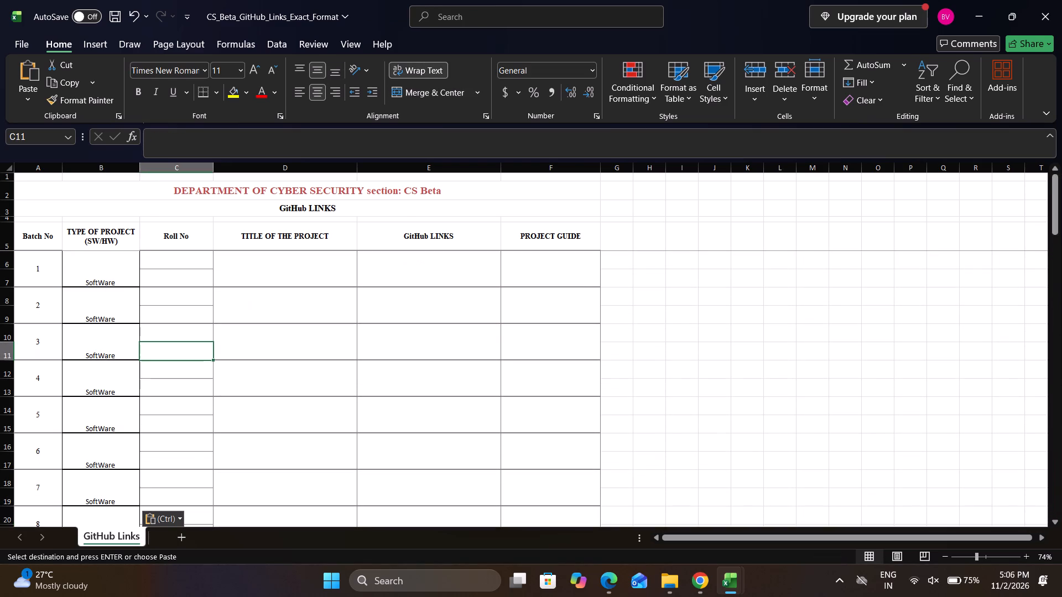
# Copy the Roll No cells for batches 1 to 41 in the AD MarkSheet workbook.
pyautogui.hotkey('alt', 'Tab')
pyautogui.scroll(2, 272, 282)
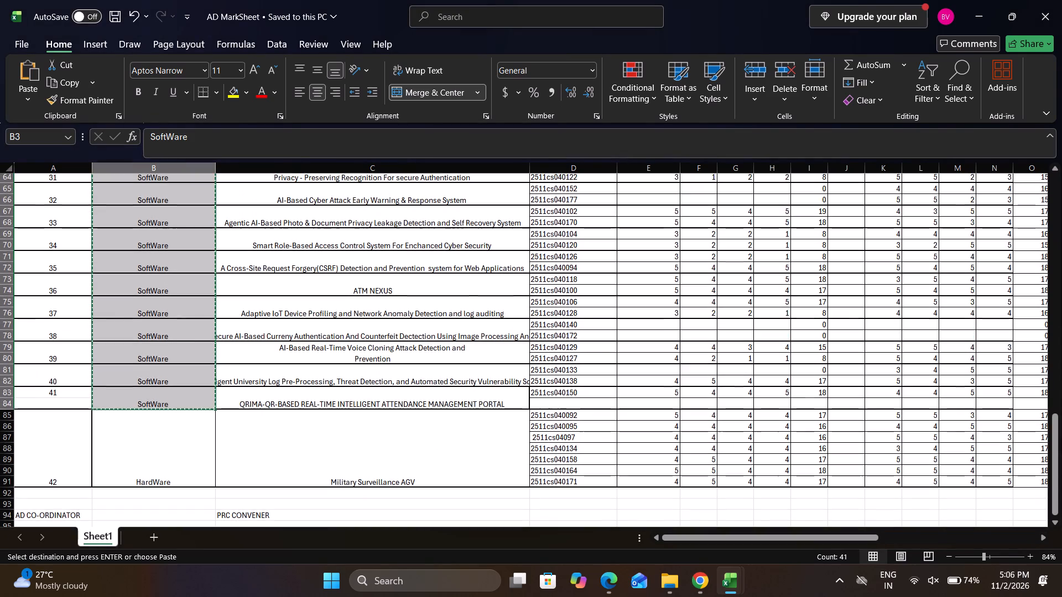
pyautogui.scroll(3, 272, 282)
pyautogui.scroll(-2, 272, 282)
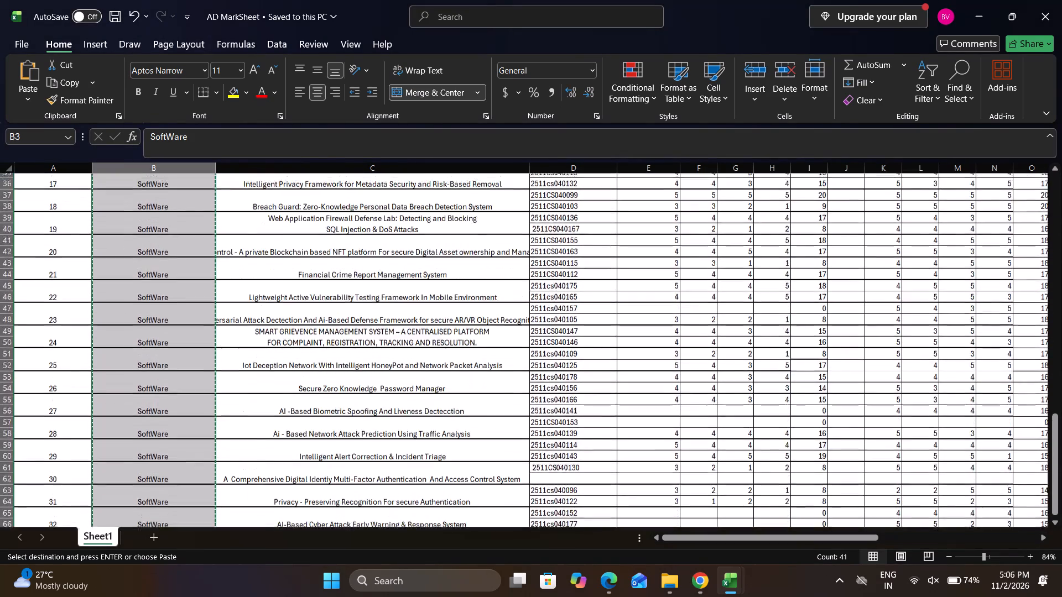
pyautogui.scroll(-2, 272, 282)
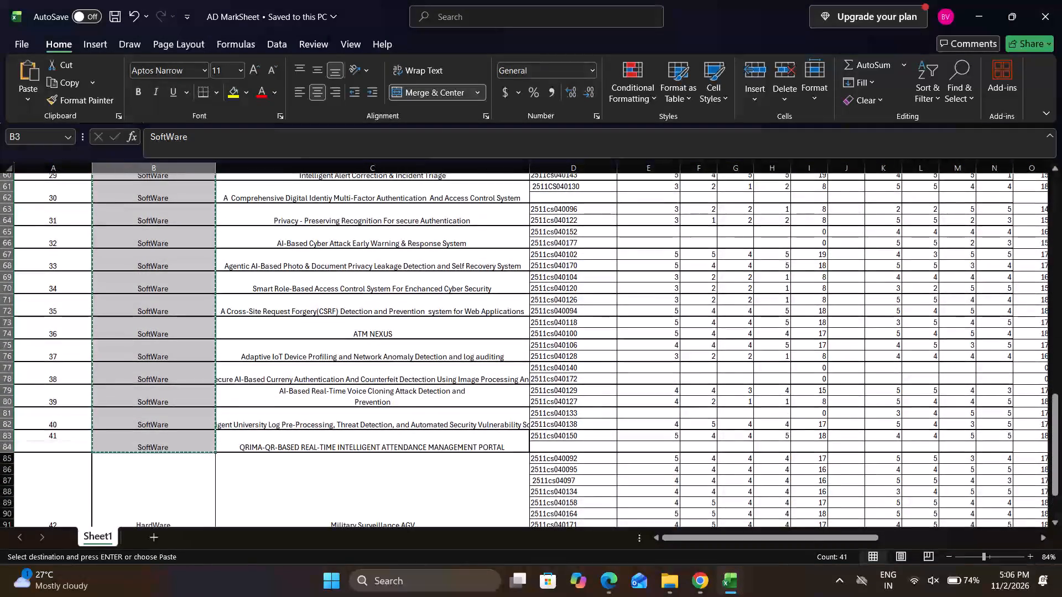
pyautogui.moveTo(584, 452); pyautogui.dragTo(584, 437)
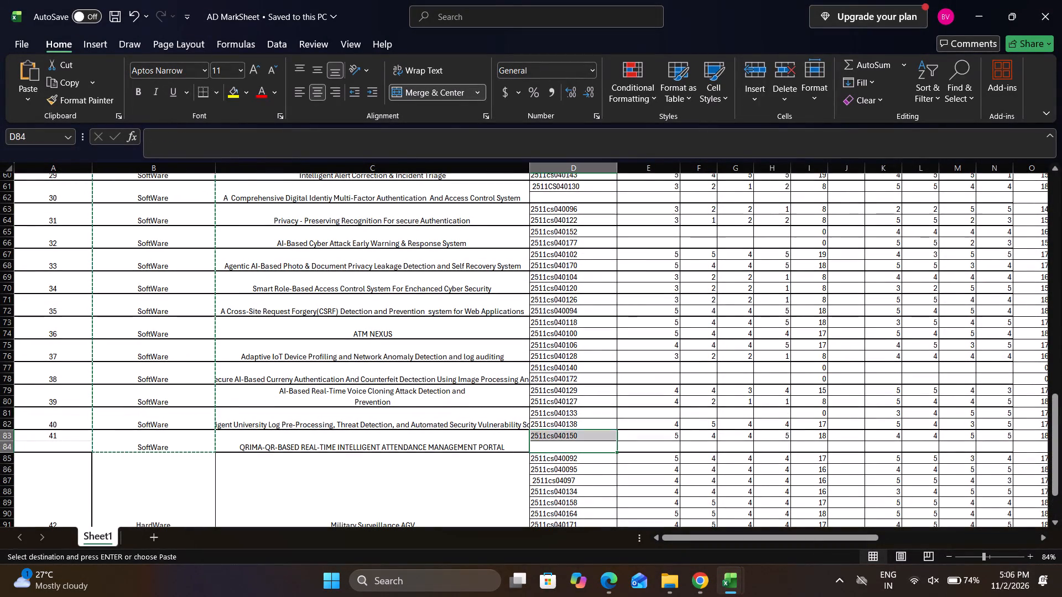
pyautogui.moveTo(584, 437); pyautogui.dragTo(582, 159)
pyautogui.scroll(-1, 583, 285)
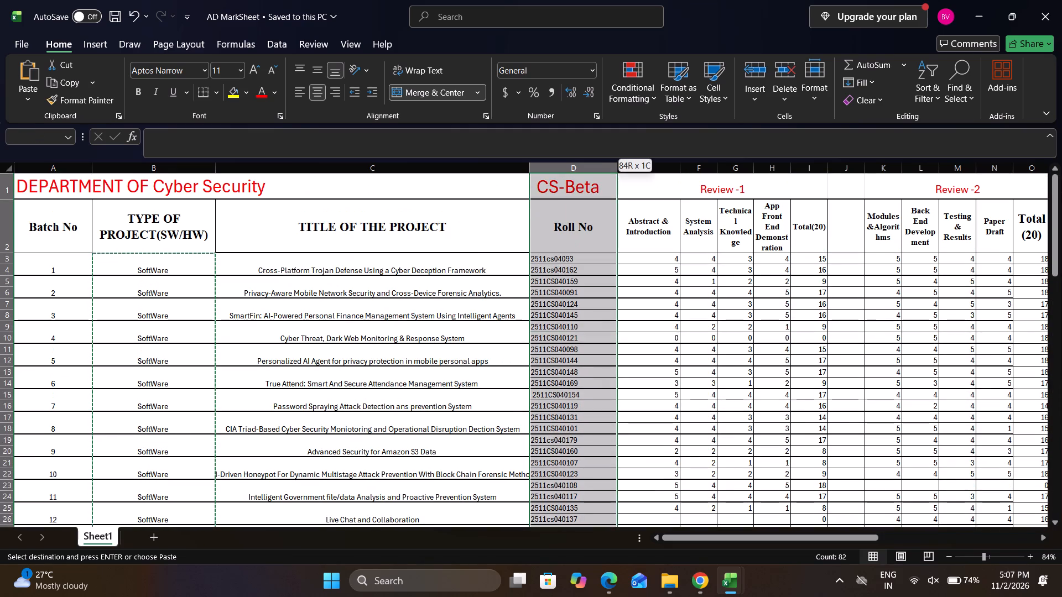
pyautogui.moveTo(582, 159); pyautogui.dragTo(575, 263)
pyautogui.hotkey('ctrl', 'c')
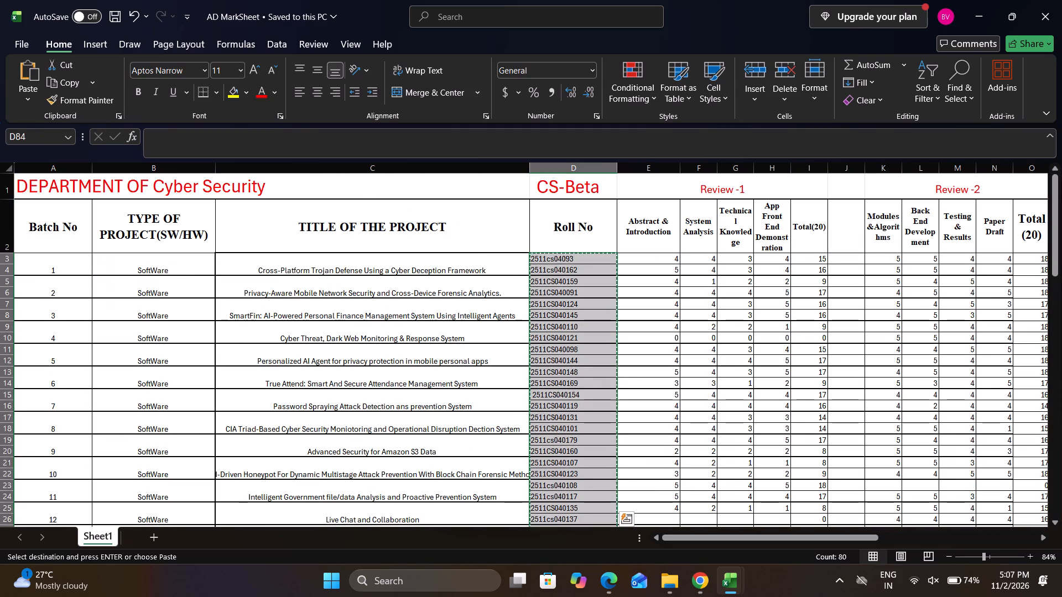
# Paste the copied roll numbers into the Roll No column of CS_Beta_GitHub_Links_Exact_Format, covering batches 1 to 41.
pyautogui.hotkey('alt', 'Tab')
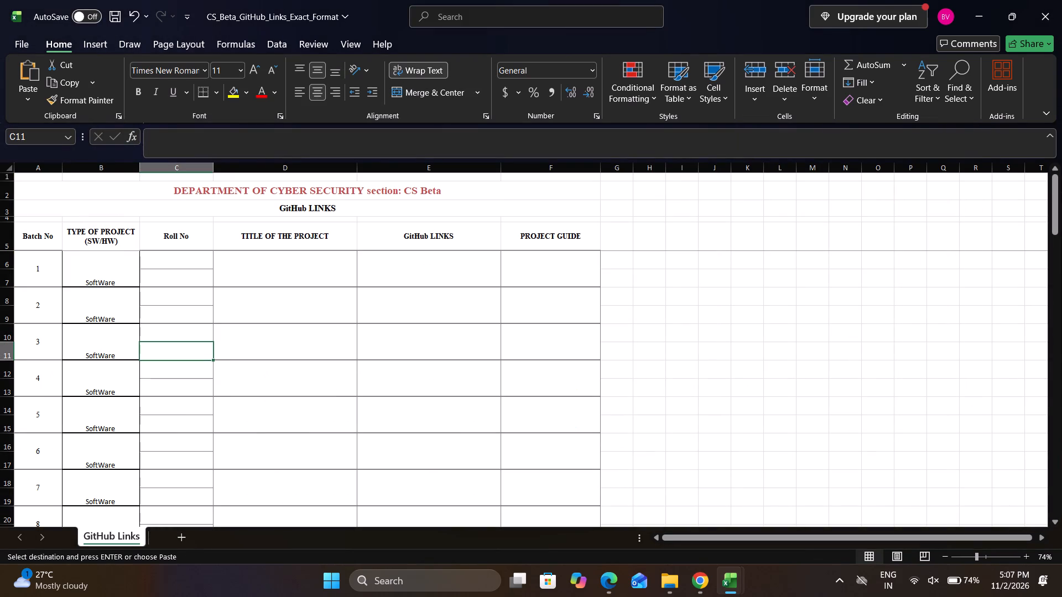
pyautogui.moveTo(213, 259); pyautogui.dragTo(179, 532)
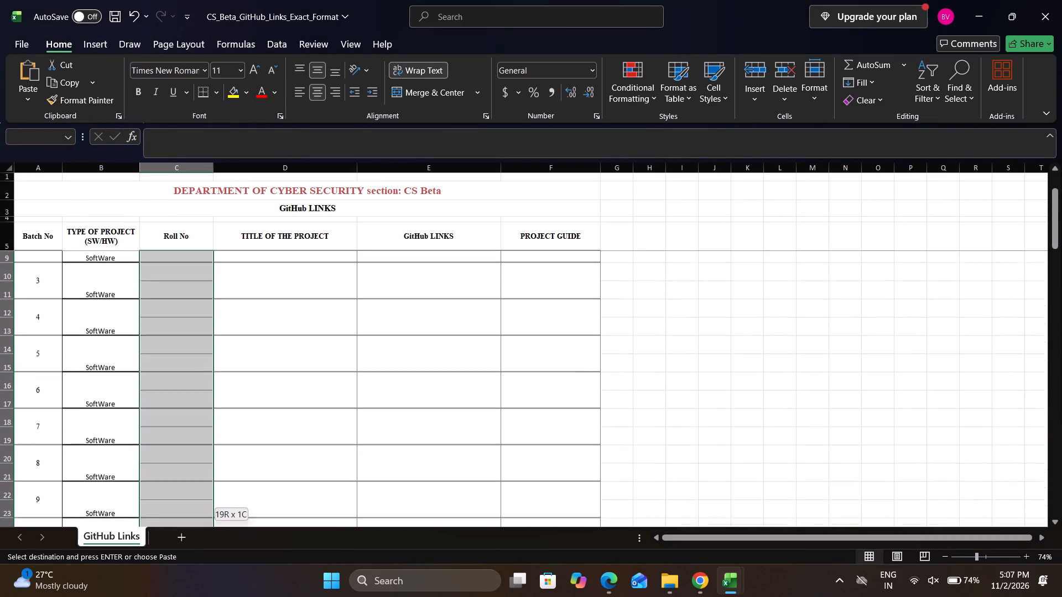
pyautogui.moveTo(179, 532); pyautogui.dragTo(178, 549)
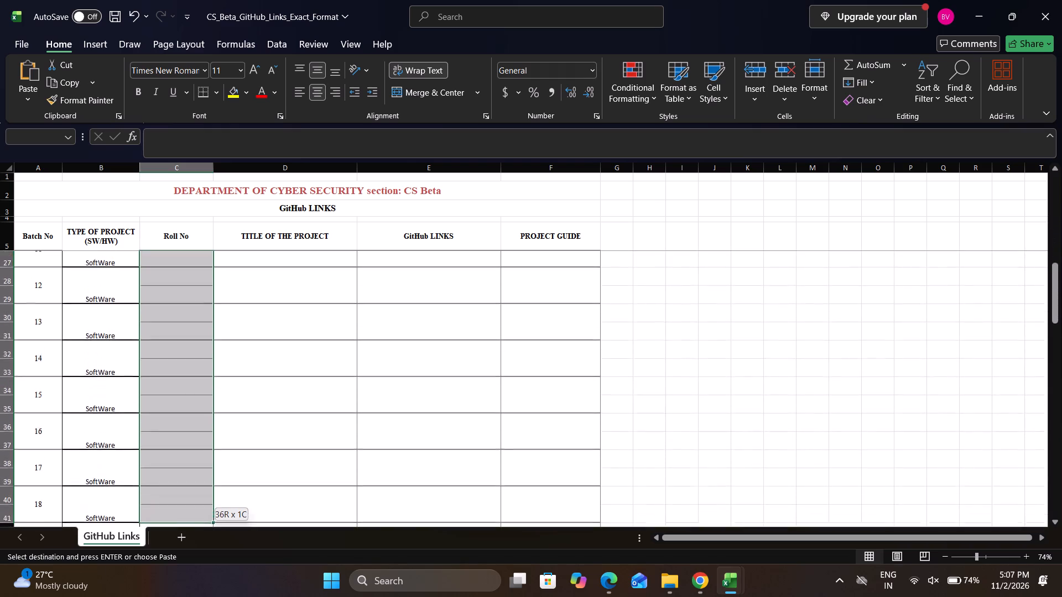
pyautogui.moveTo(178, 549); pyautogui.dragTo(179, 548)
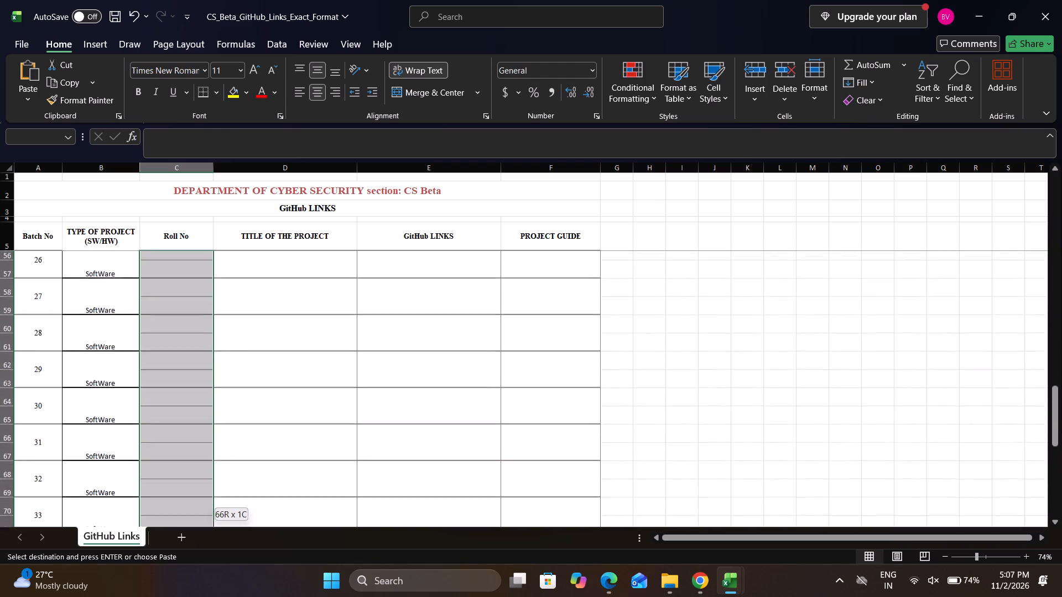
pyautogui.moveTo(179, 548); pyautogui.dragTo(188, 502)
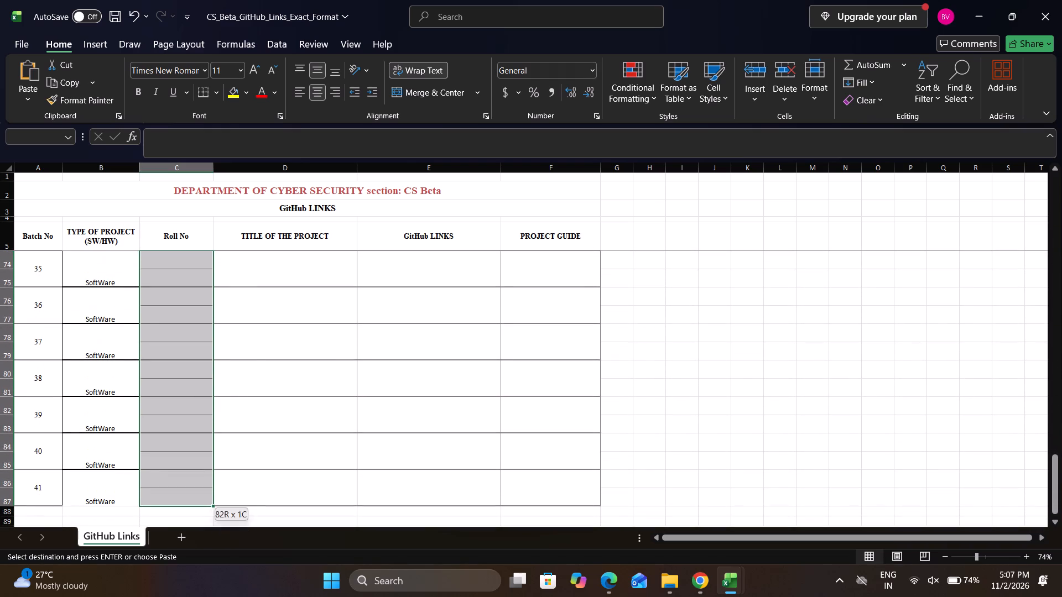
pyautogui.moveTo(188, 502); pyautogui.dragTo(190, 494)
pyautogui.hotkey('ctrl', 'v')
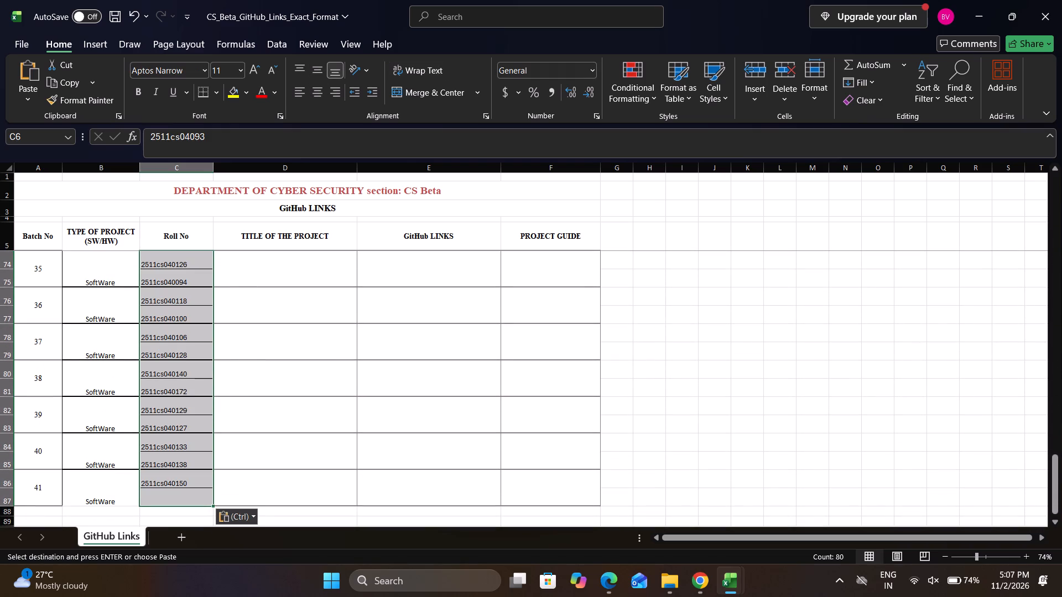
pyautogui.click(263, 404)
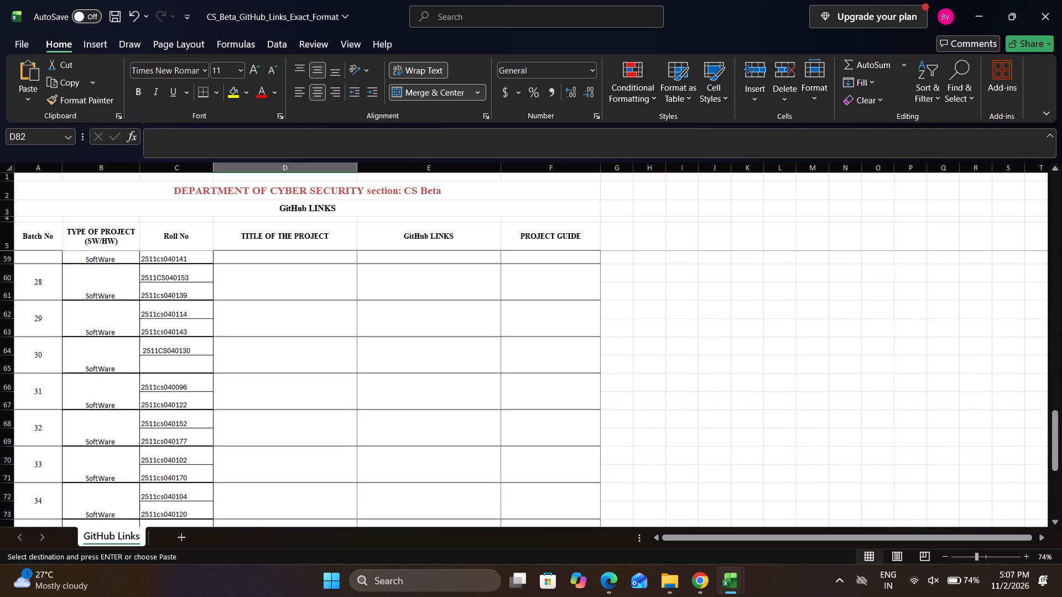
pyautogui.scroll(1, 263, 404)
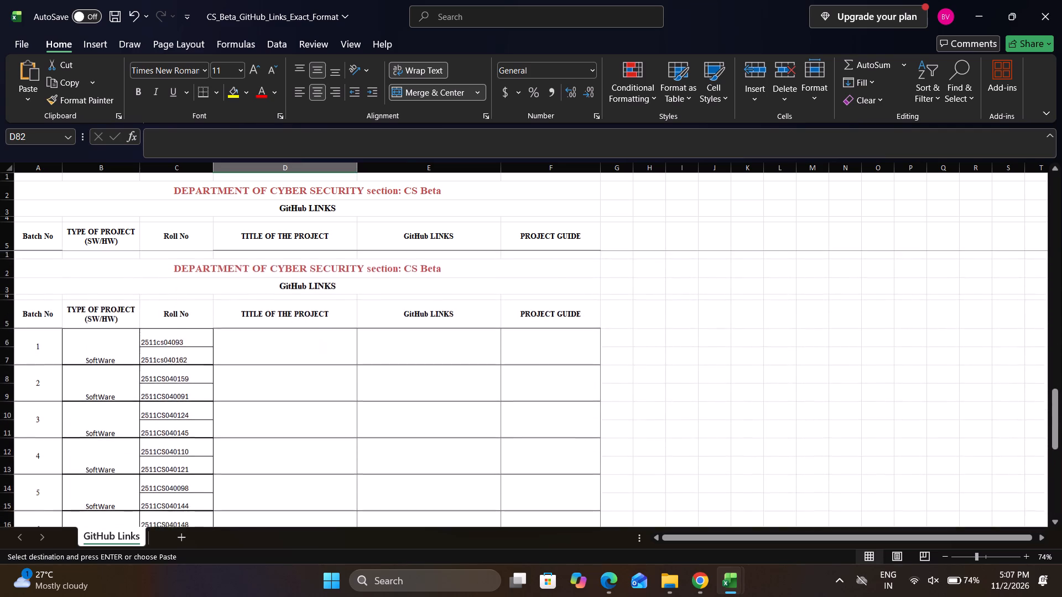
# Copy the TITLE OF THE PROJECT cells for batches 1 to 41 in AD MarkSheet and return to CS_Beta_GitHub_Links_Exact_Format.
pyautogui.hotkey('alt', 'Tab')
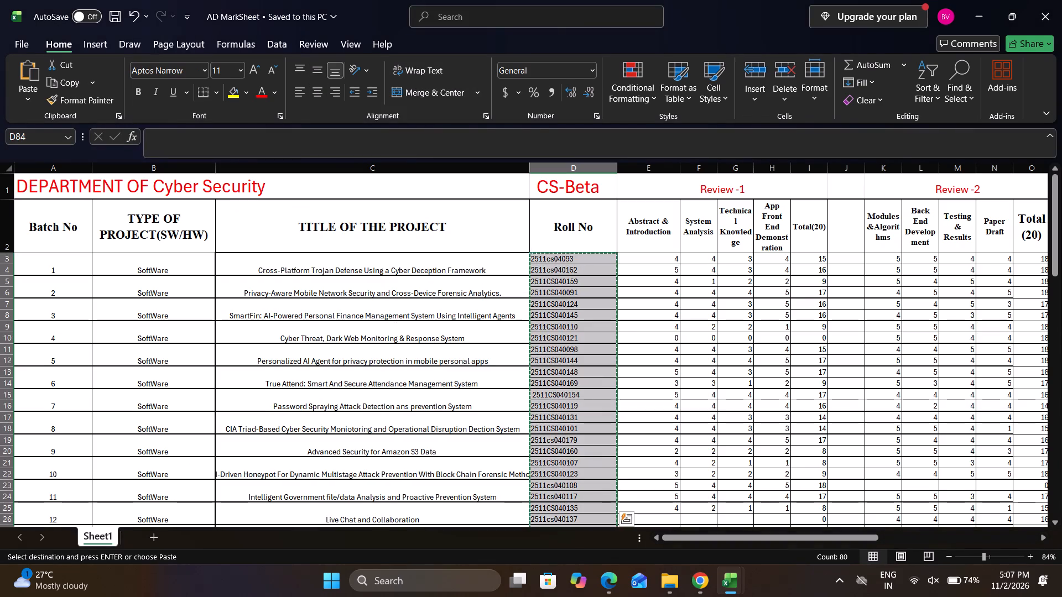
pyautogui.click(537, 274)
pyautogui.moveTo(476, 260); pyautogui.dragTo(446, 506)
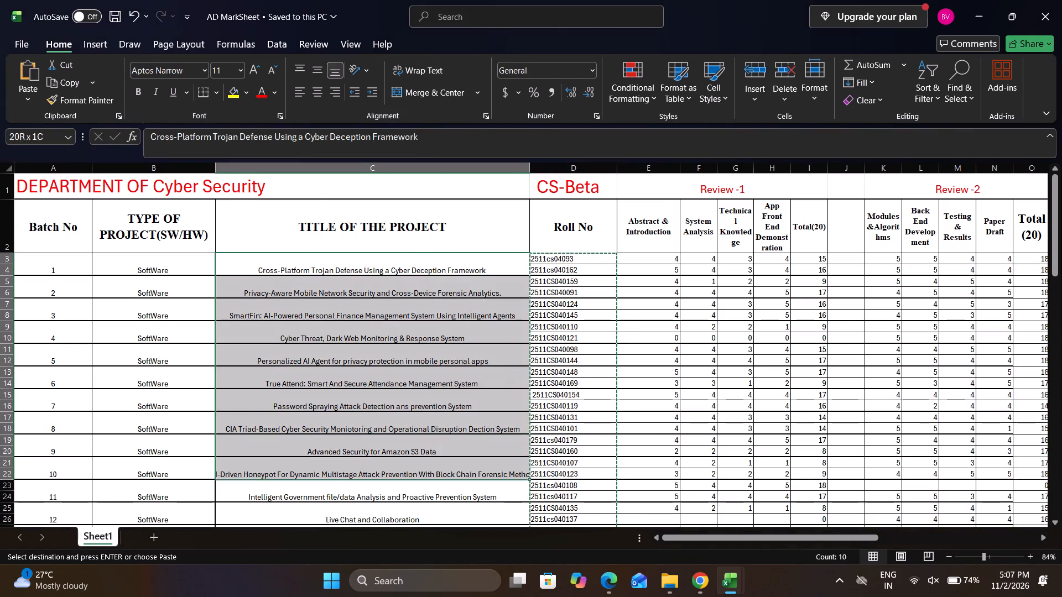
pyautogui.moveTo(446, 506); pyautogui.dragTo(438, 500)
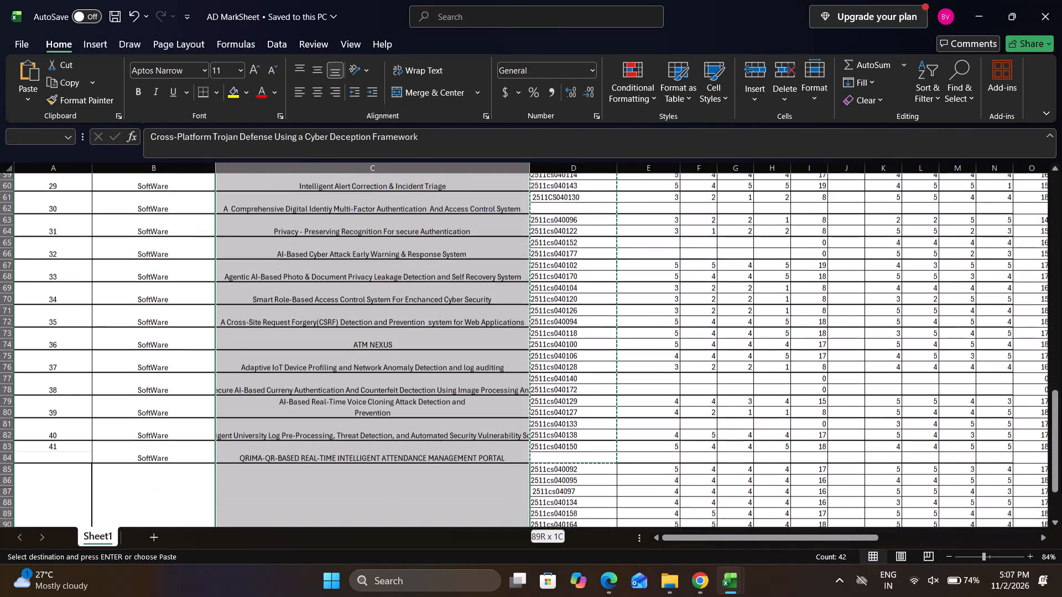
pyautogui.moveTo(438, 500); pyautogui.dragTo(442, 456)
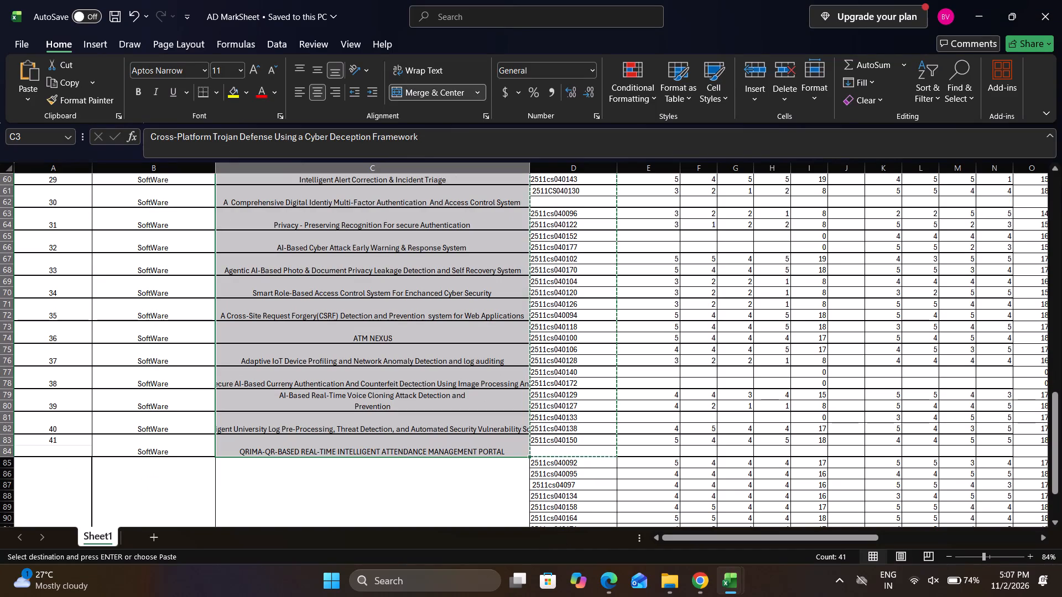
pyautogui.hotkey('ctrl', 'c')
pyautogui.hotkey('ctrl', 'c')
pyautogui.hotkey('alt', 'Tab')
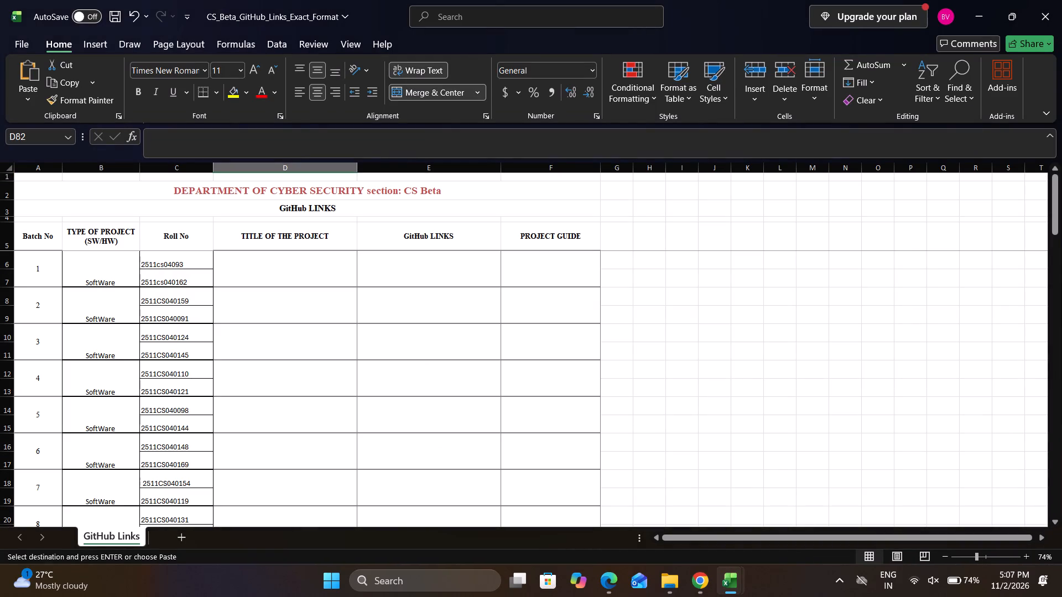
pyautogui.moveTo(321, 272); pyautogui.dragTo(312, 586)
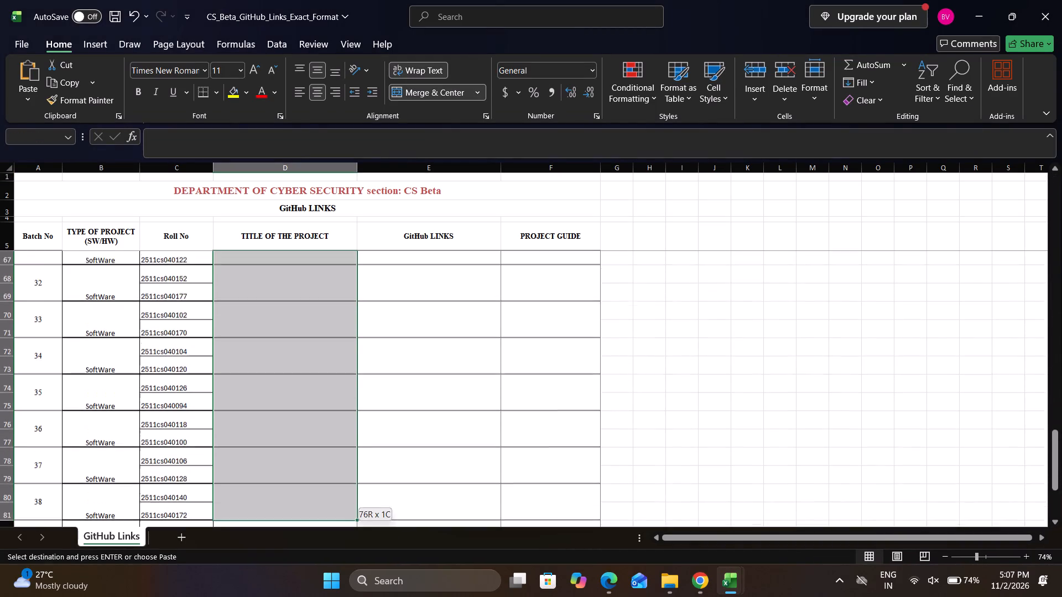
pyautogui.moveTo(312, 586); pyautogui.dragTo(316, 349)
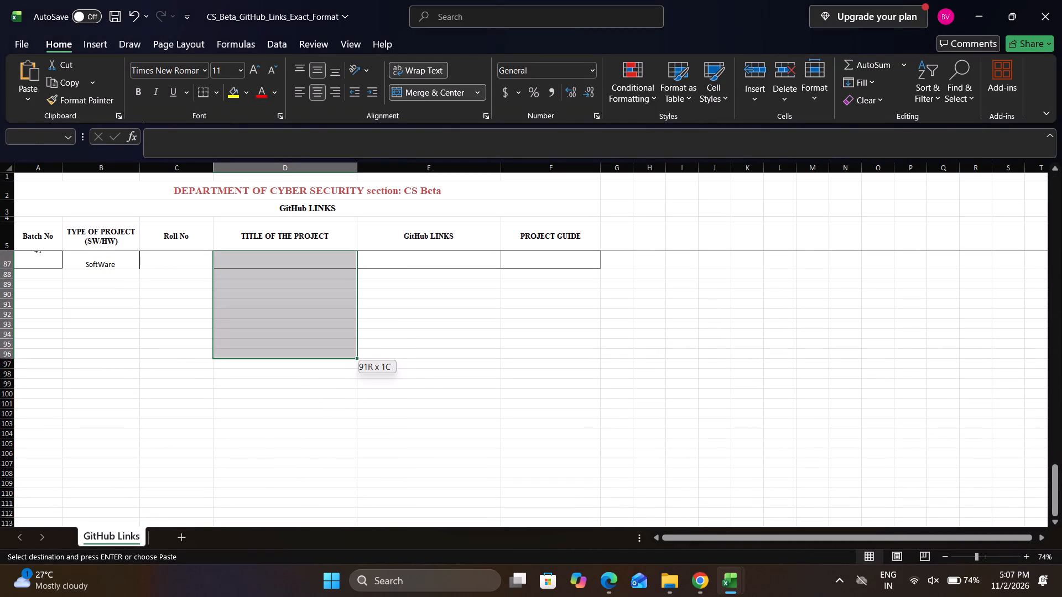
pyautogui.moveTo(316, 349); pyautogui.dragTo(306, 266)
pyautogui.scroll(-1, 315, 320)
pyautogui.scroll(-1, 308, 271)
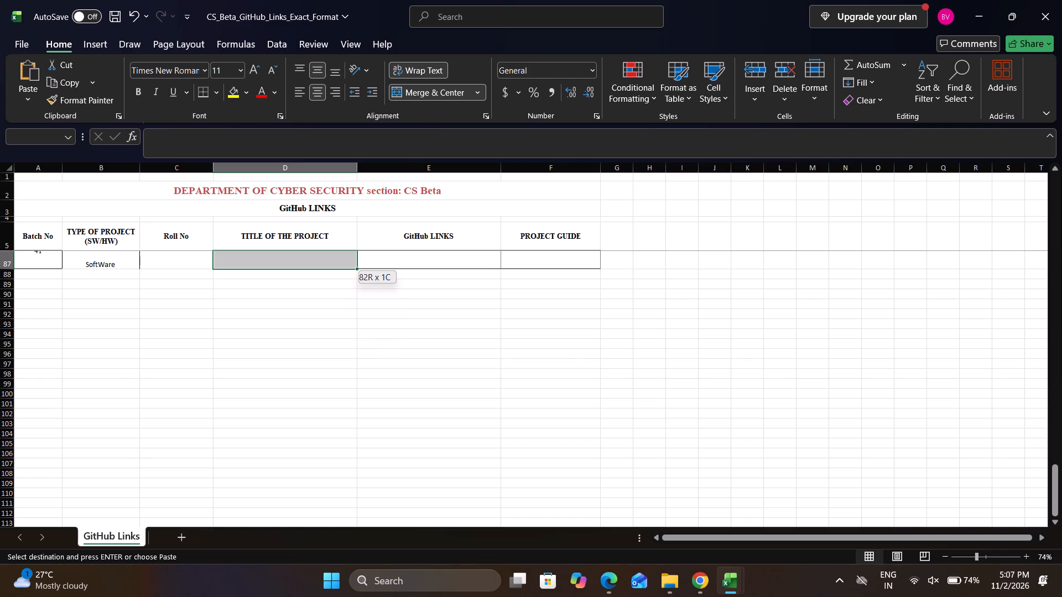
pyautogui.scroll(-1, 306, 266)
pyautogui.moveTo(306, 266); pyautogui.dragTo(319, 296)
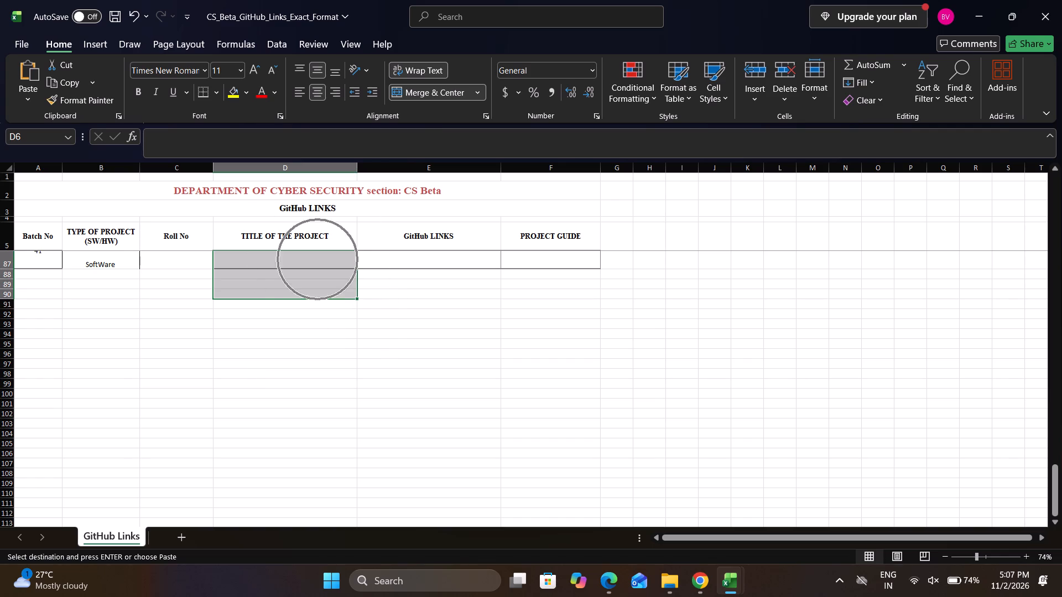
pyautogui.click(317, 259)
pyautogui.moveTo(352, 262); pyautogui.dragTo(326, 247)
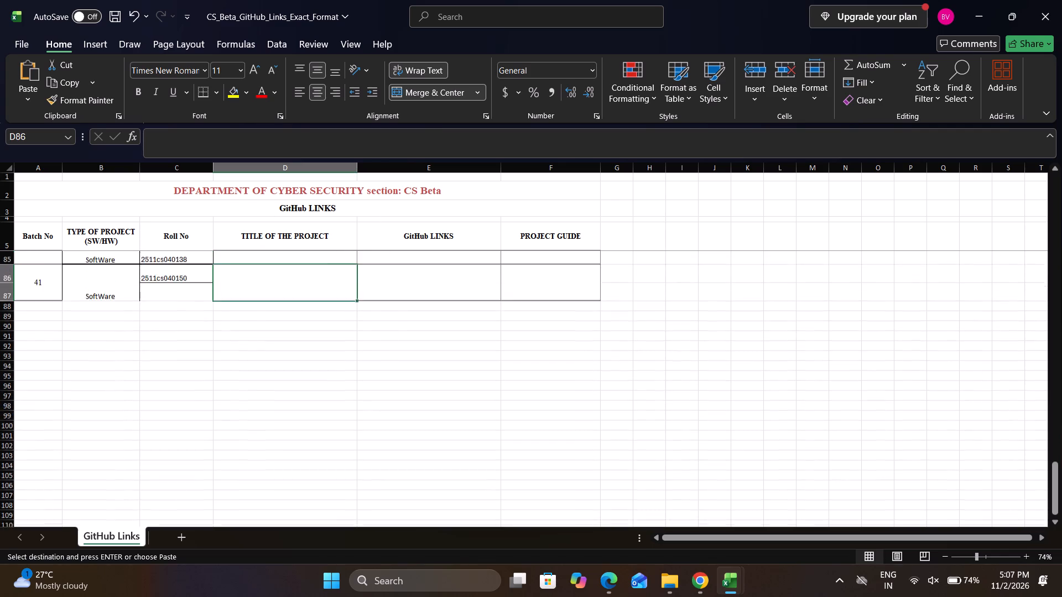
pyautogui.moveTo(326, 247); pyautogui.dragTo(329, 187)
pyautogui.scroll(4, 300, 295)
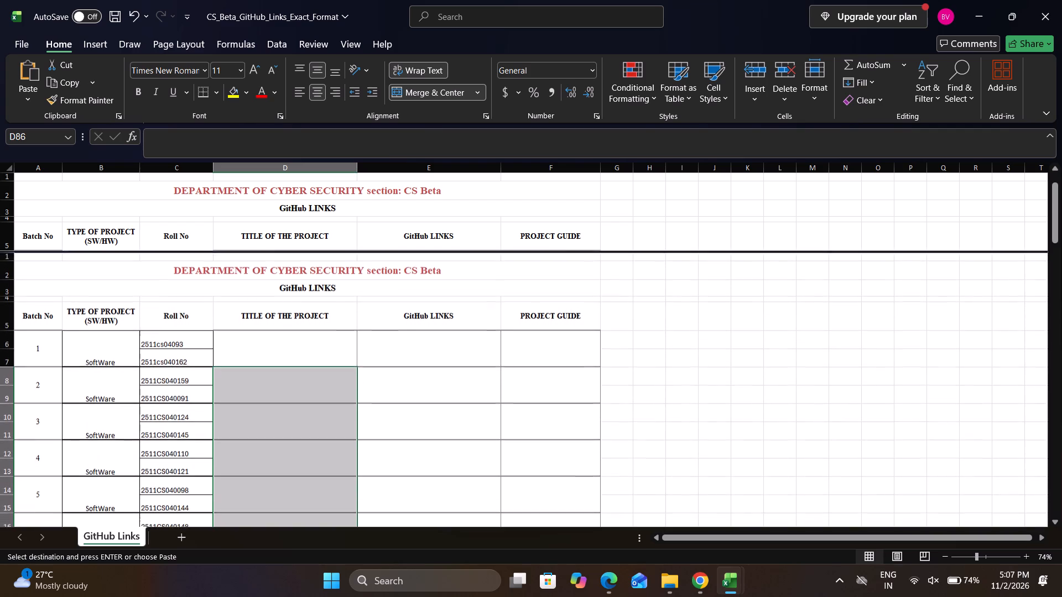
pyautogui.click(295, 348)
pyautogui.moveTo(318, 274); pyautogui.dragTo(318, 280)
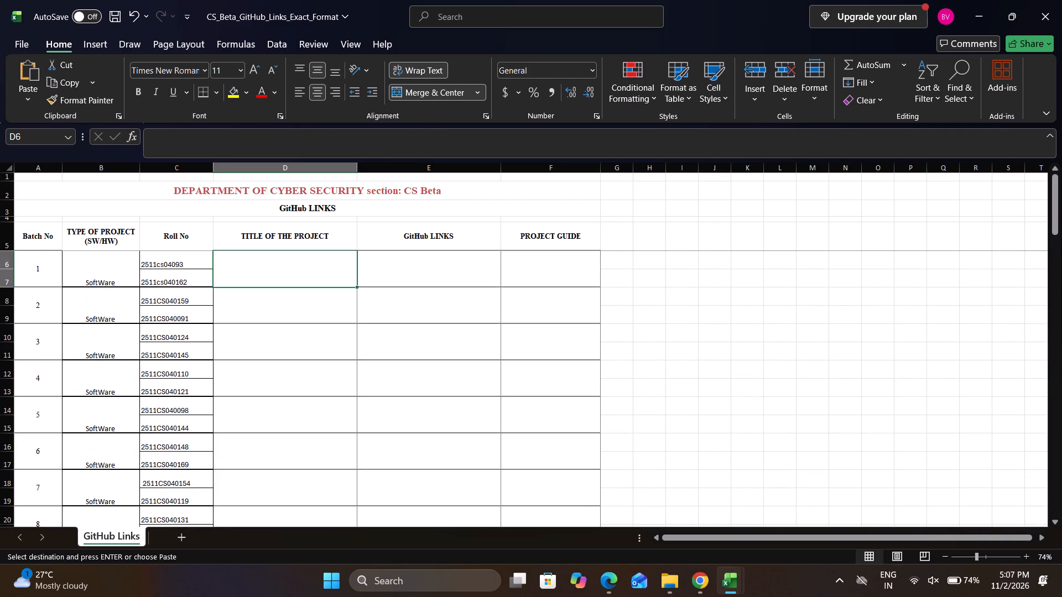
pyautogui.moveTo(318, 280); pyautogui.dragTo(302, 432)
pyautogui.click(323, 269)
# Paste the copied project titles into the TITLE OF THE PROJECT column for batches 1 to 41.
pyautogui.moveTo(325, 272); pyautogui.dragTo(293, 533)
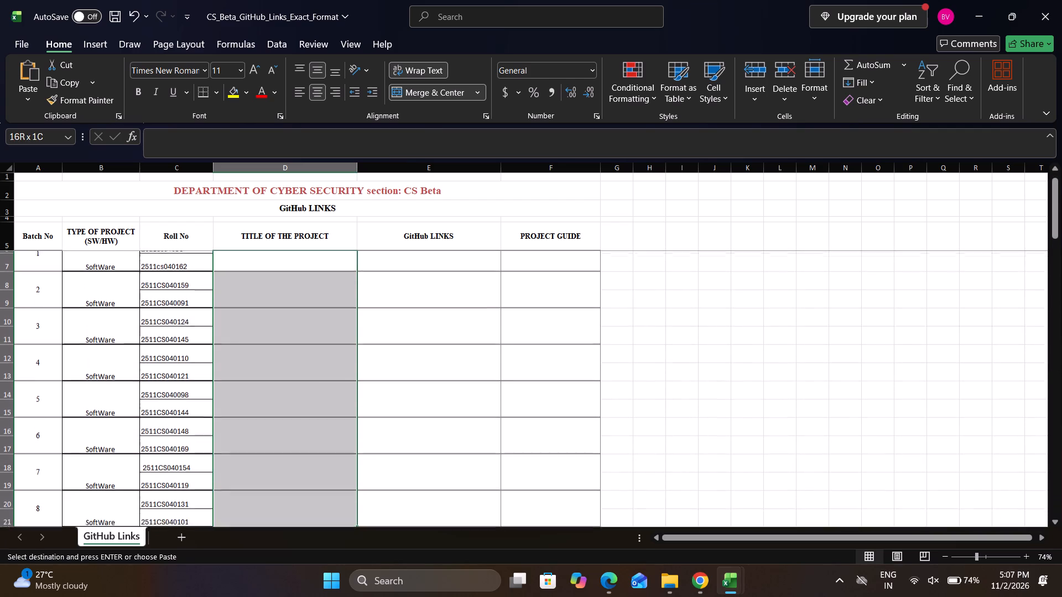
pyautogui.moveTo(293, 533); pyautogui.dragTo(292, 562)
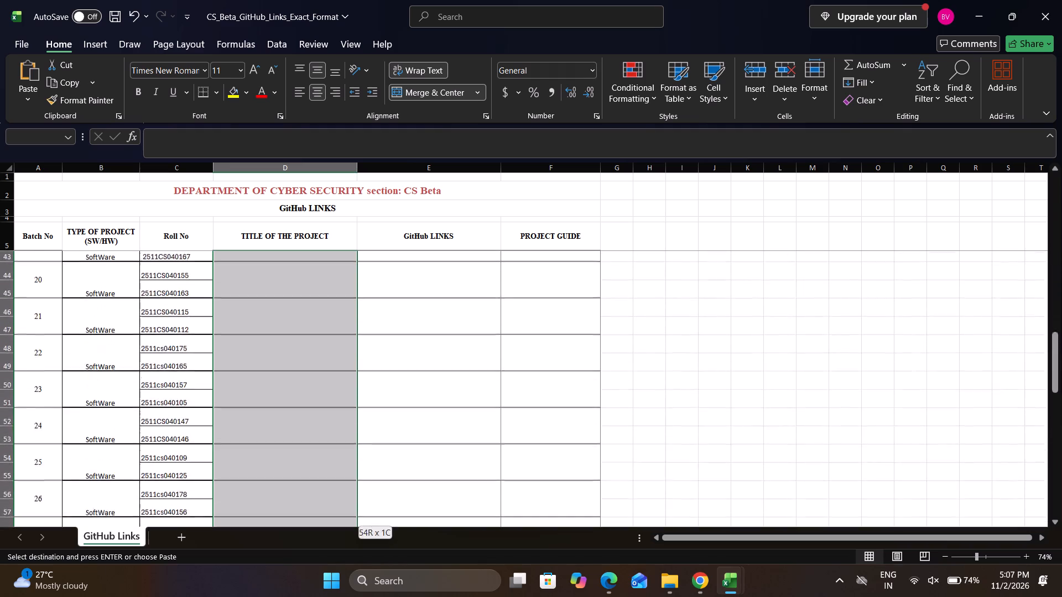
pyautogui.moveTo(292, 562); pyautogui.dragTo(288, 574)
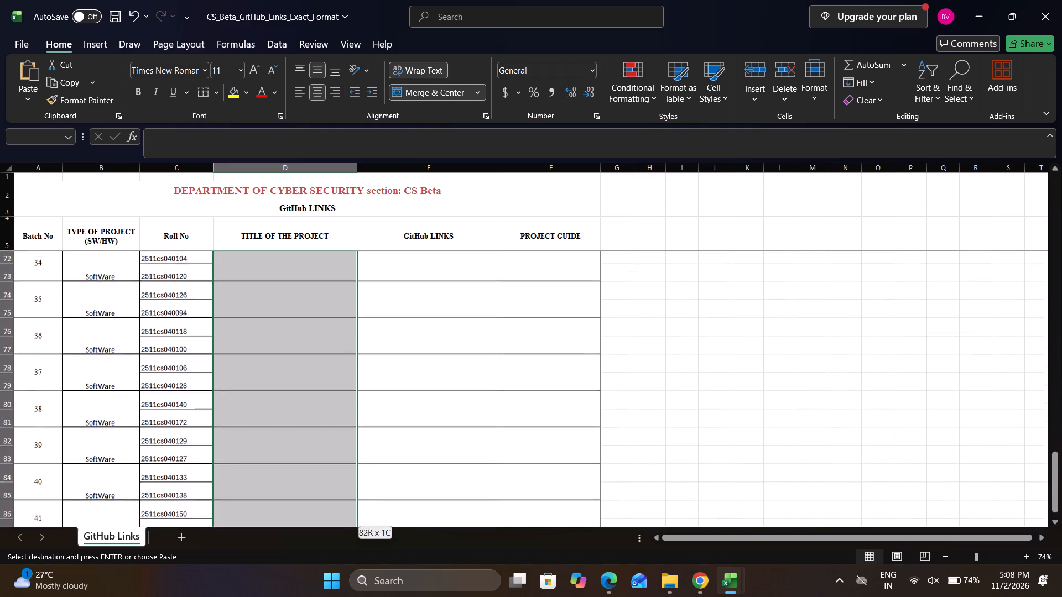
pyautogui.moveTo(288, 574); pyautogui.dragTo(284, 487)
pyautogui.hotkey('ctrl', 'v')
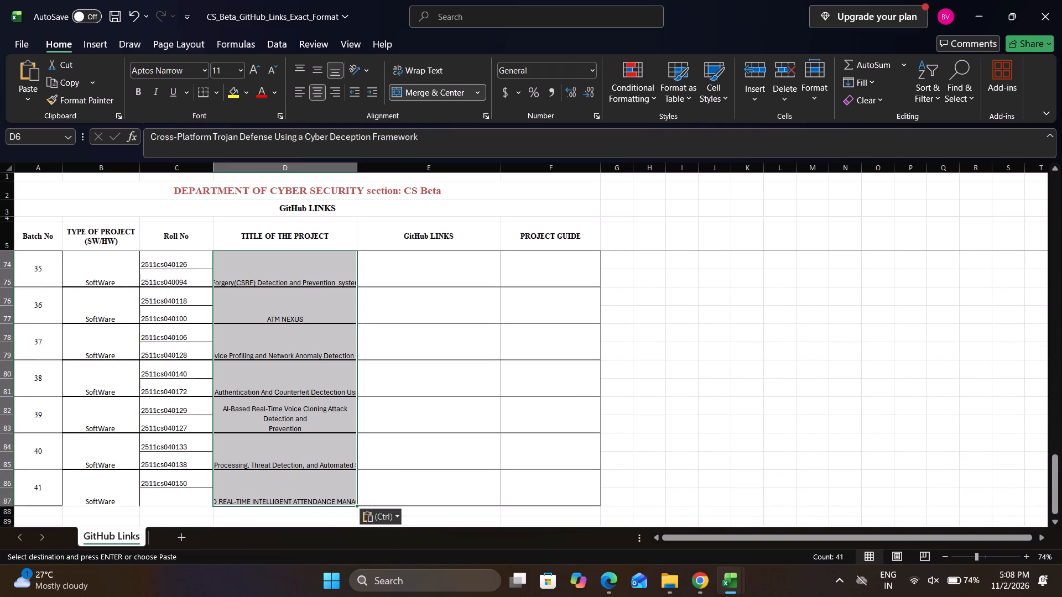
# Widen the TITLE OF THE PROJECT column slightly to give the pasted titles more room.
pyautogui.scroll(-1, 378, 312)
pyautogui.scroll(-1, 369, 201)
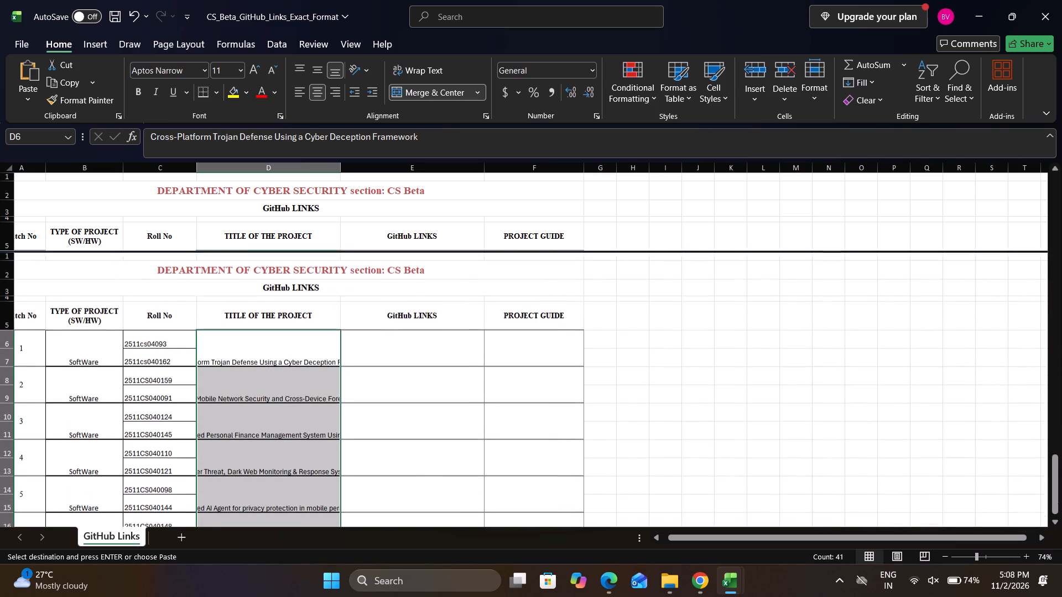
pyautogui.scroll(-1, 351, 215)
pyautogui.moveTo(345, 165); pyautogui.dragTo(365, 170)
pyautogui.scroll(-2, 345, 165)
pyautogui.scroll(1, 365, 210)
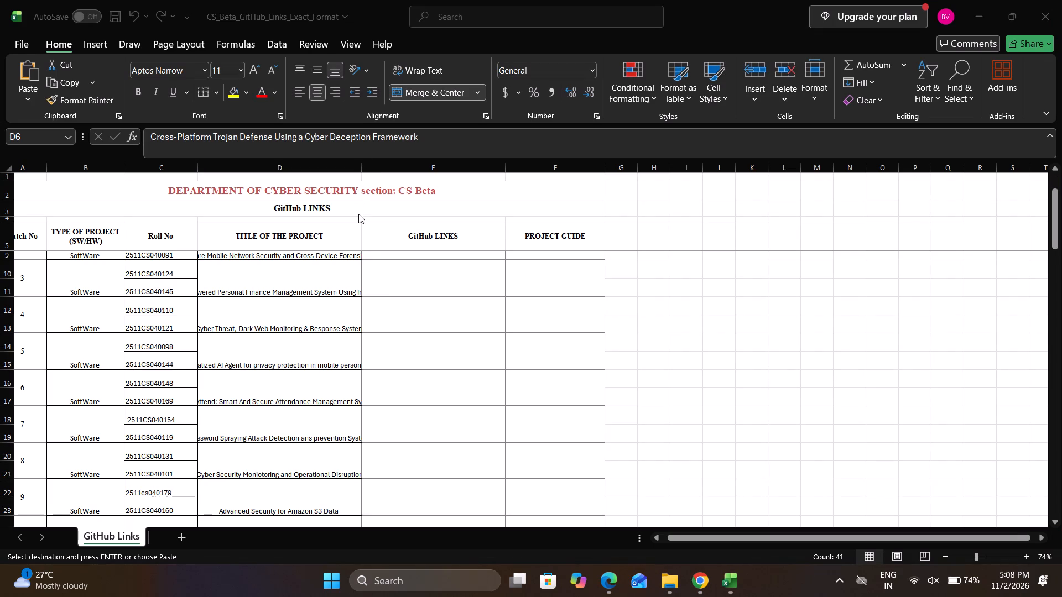
pyautogui.scroll(1, 364, 204)
pyautogui.scroll(3, 342, 271)
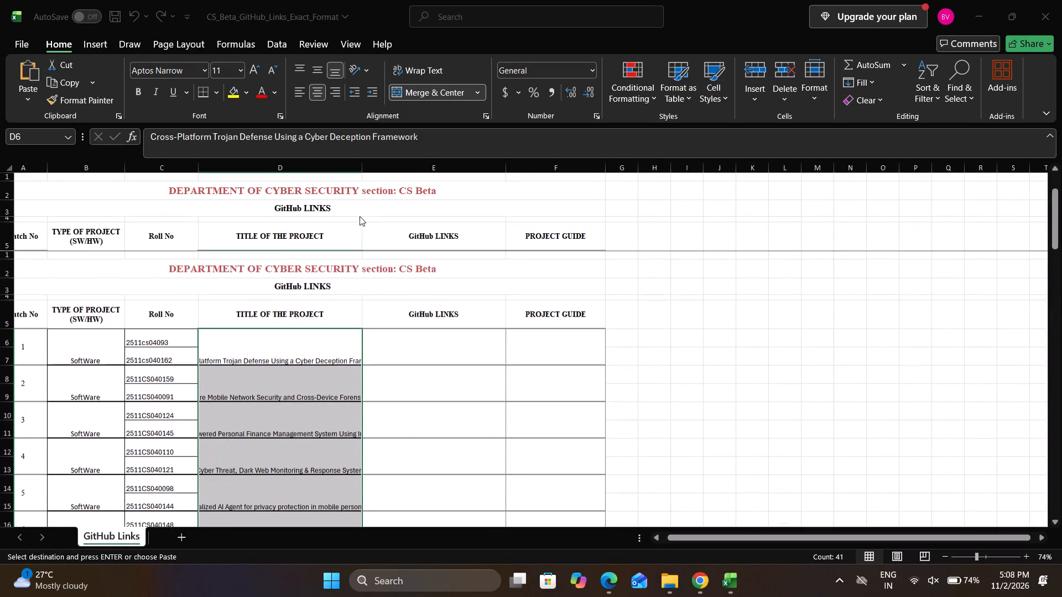
# Widen the TITLE OF THE PROJECT column until the full project titles fit on screen.
pyautogui.click(363, 165)
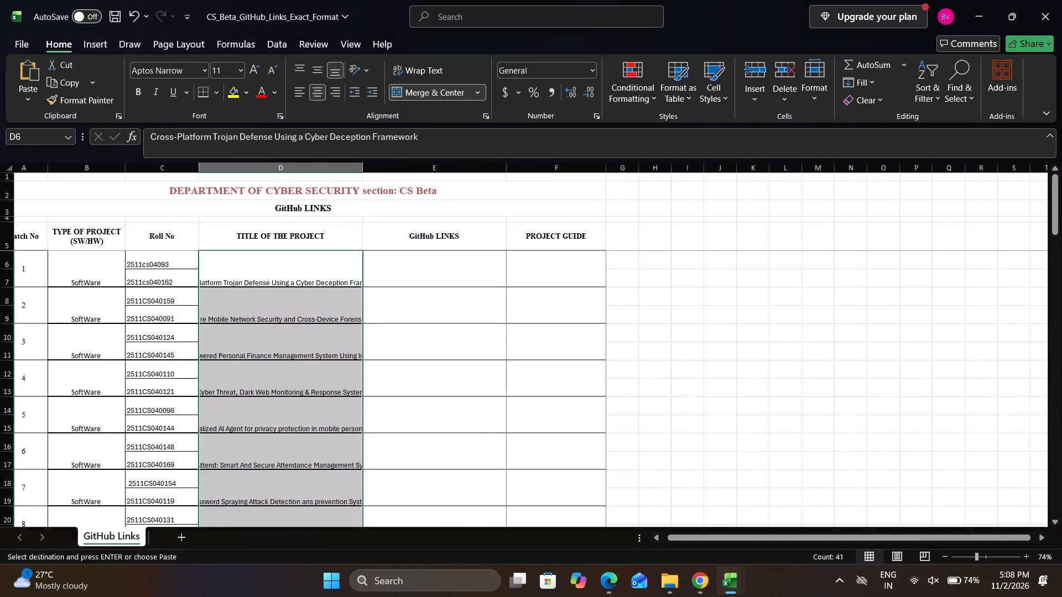
pyautogui.click(363, 165)
pyautogui.moveTo(363, 165); pyautogui.dragTo(413, 170)
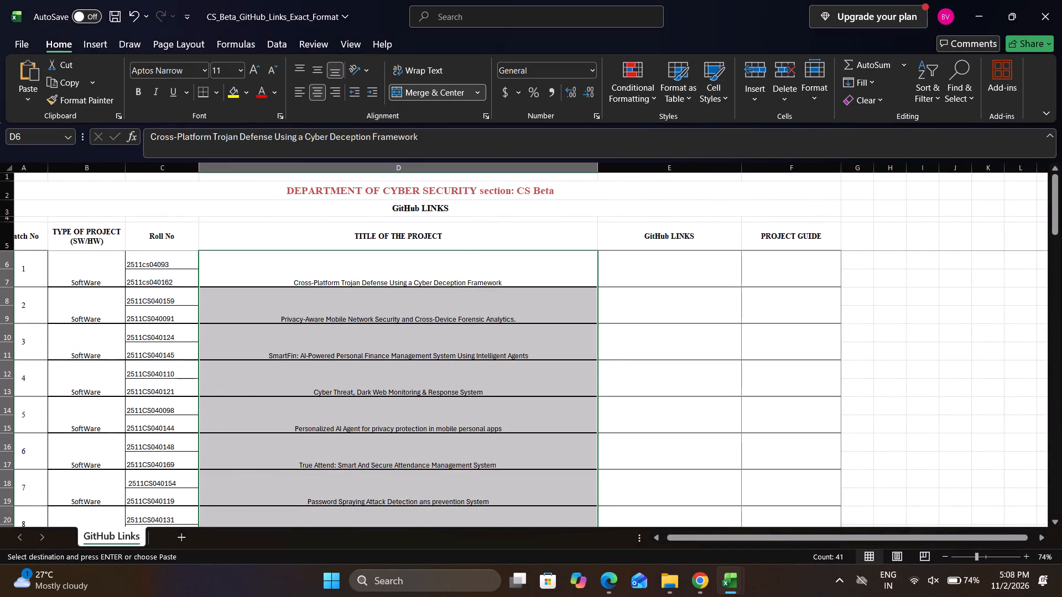
pyautogui.click(444, 370)
pyautogui.scroll(-1, 444, 370)
pyautogui.scroll(1, 444, 370)
pyautogui.scroll(1, 604, 320)
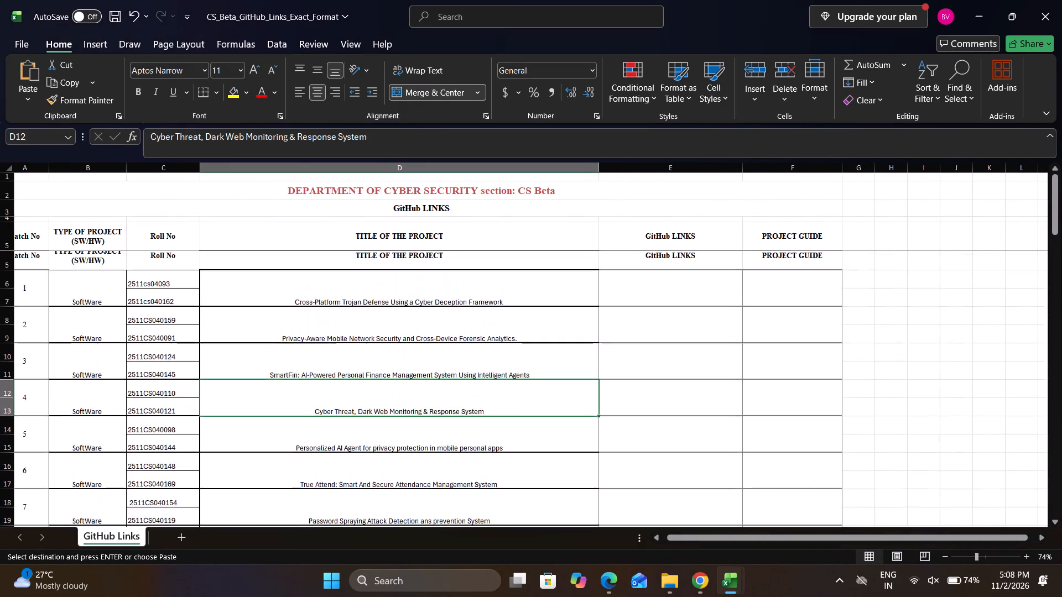
pyautogui.scroll(1, 604, 320)
# Copy the PROJECT GUIDE cells for batches 1 to 41 in AD MarkSheet and return to CS_Beta_GitHub_Links_Exact_Format.
pyautogui.hotkey('alt', 'Tab')
pyautogui.hscroll(-3, 565, 276)
pyautogui.scroll(1, 565, 276)
pyautogui.hscroll(3, 565, 276)
pyautogui.hscroll(-1, 565, 276)
pyautogui.scroll(-1, 565, 276)
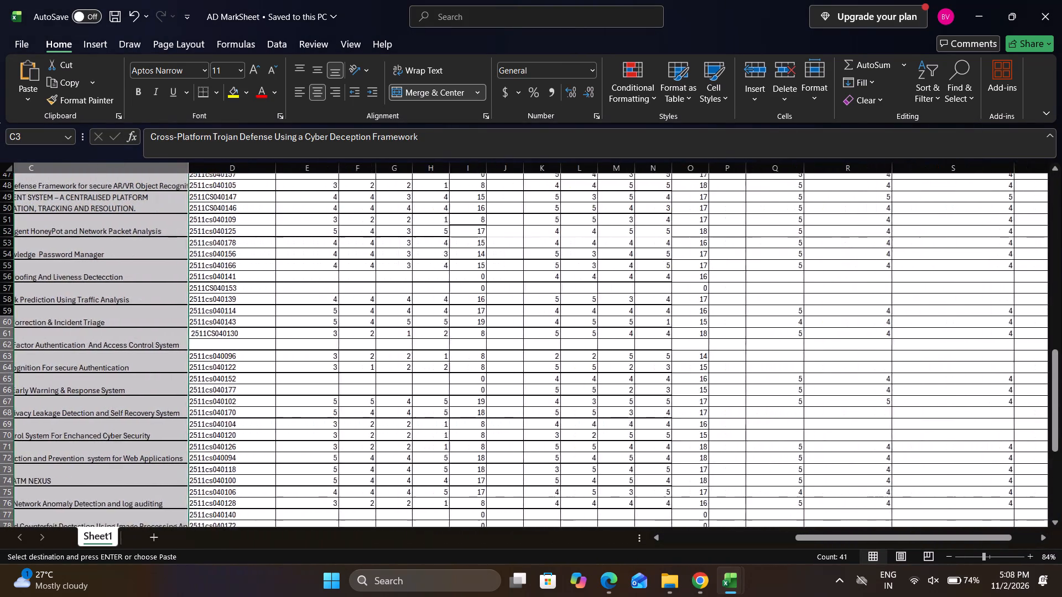
pyautogui.scroll(-1, 565, 276)
pyautogui.hscroll(-5, 565, 276)
pyautogui.scroll(2, 565, 276)
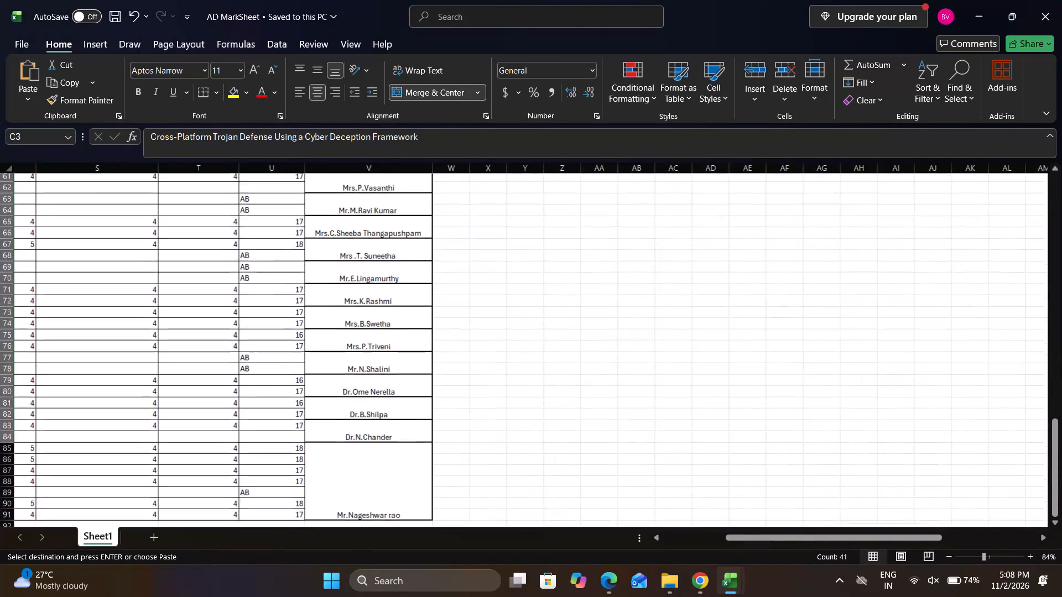
pyautogui.scroll(3, 565, 276)
pyautogui.click(369, 271)
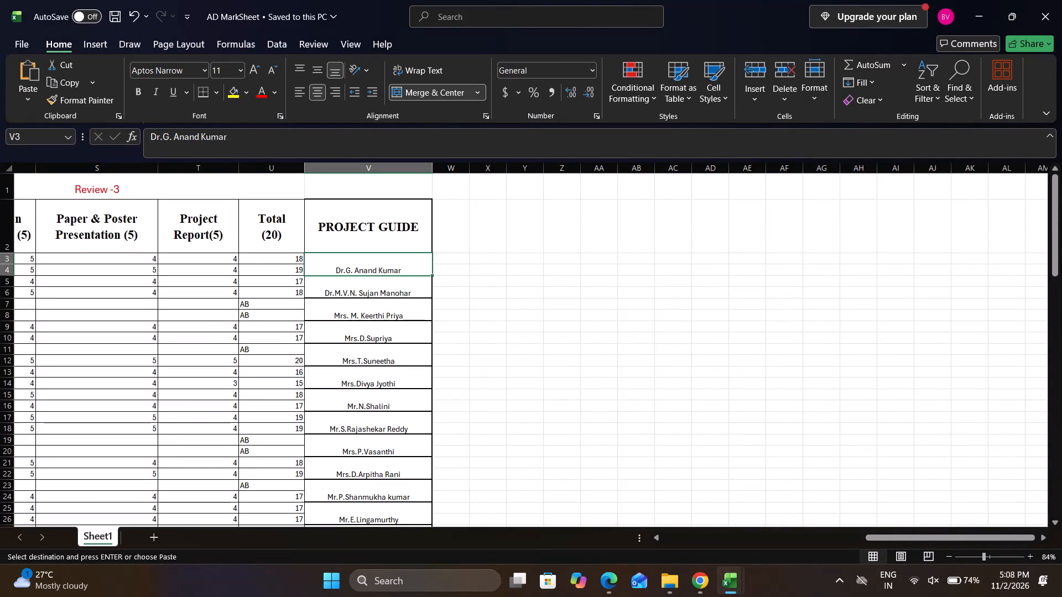
pyautogui.moveTo(379, 268); pyautogui.dragTo(360, 501)
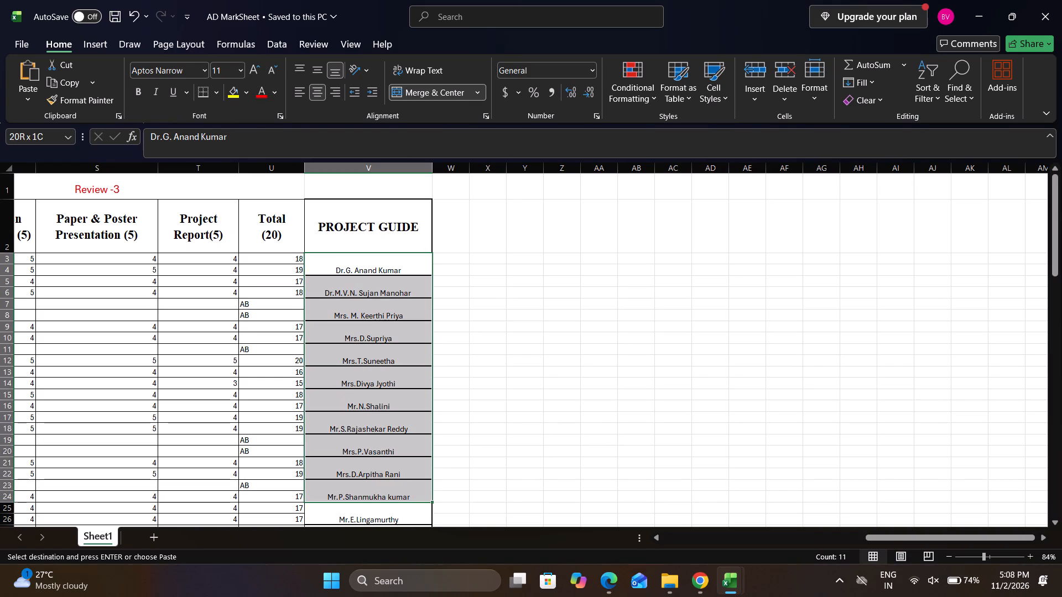
pyautogui.moveTo(360, 501); pyautogui.dragTo(365, 558)
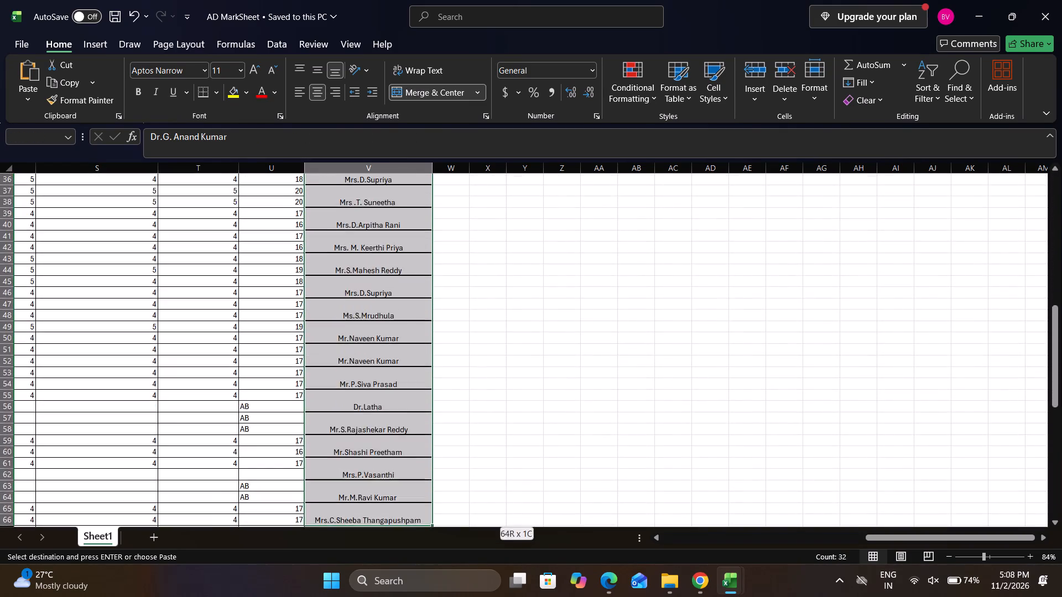
pyautogui.moveTo(365, 558); pyautogui.dragTo(358, 470)
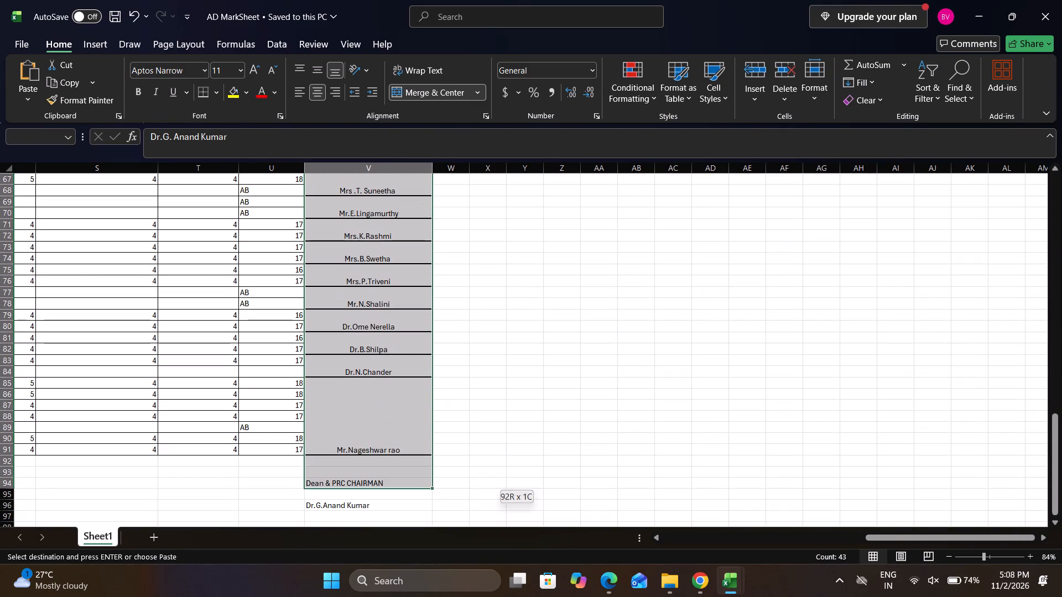
pyautogui.moveTo(358, 470); pyautogui.dragTo(361, 368)
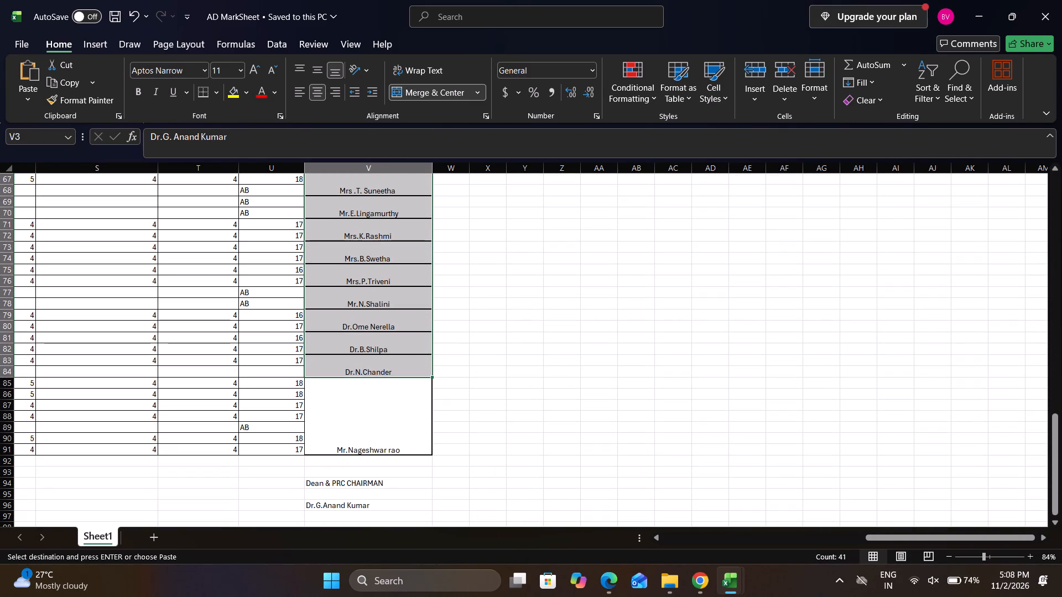
pyautogui.hotkey('ctrl', 'c')
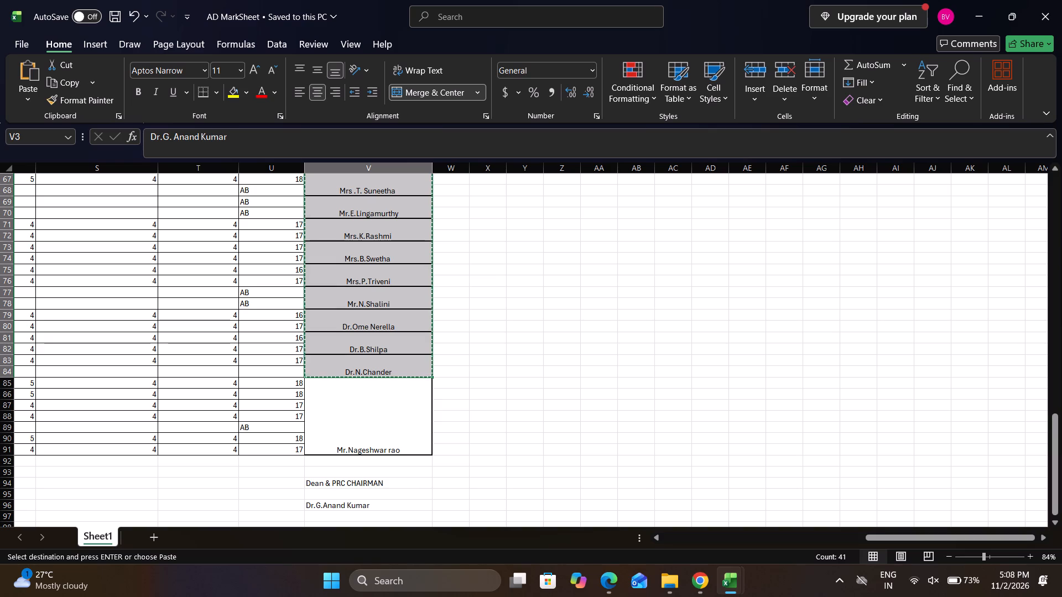
pyautogui.hotkey('alt', 'Tab')
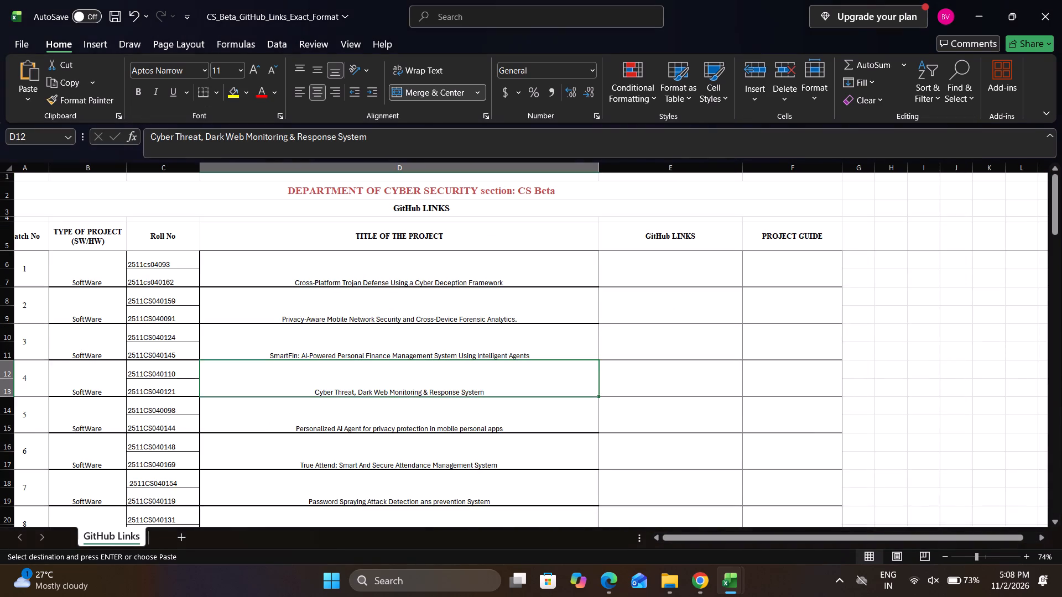
# Paste the copied guide names into the PROJECT GUIDE column for batches 1 to 41.
pyautogui.scroll(2, 579, 315)
pyautogui.click(803, 336)
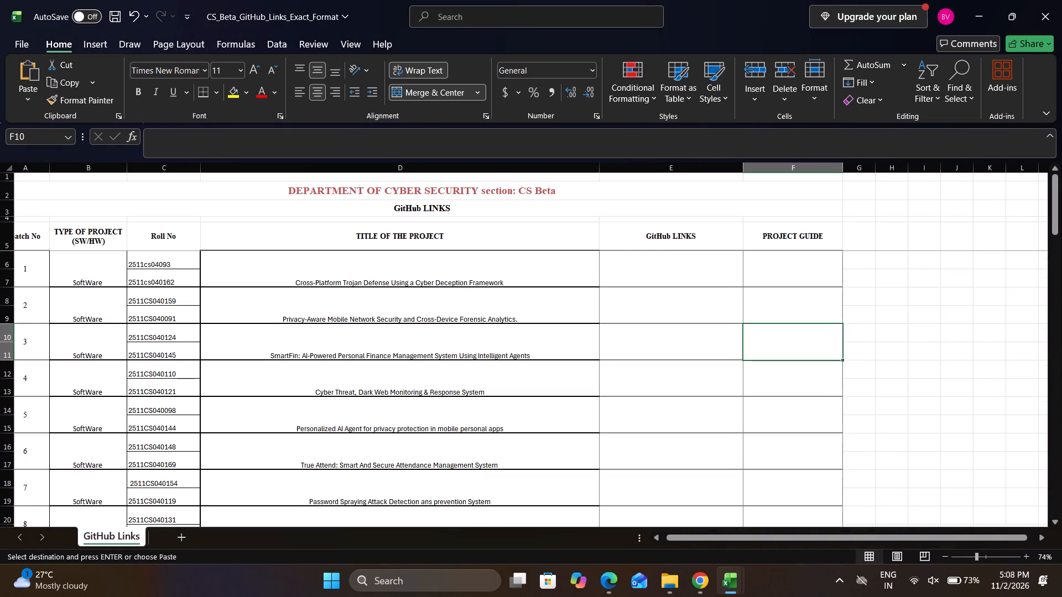
pyautogui.click(795, 273)
pyautogui.moveTo(801, 268); pyautogui.dragTo(790, 474)
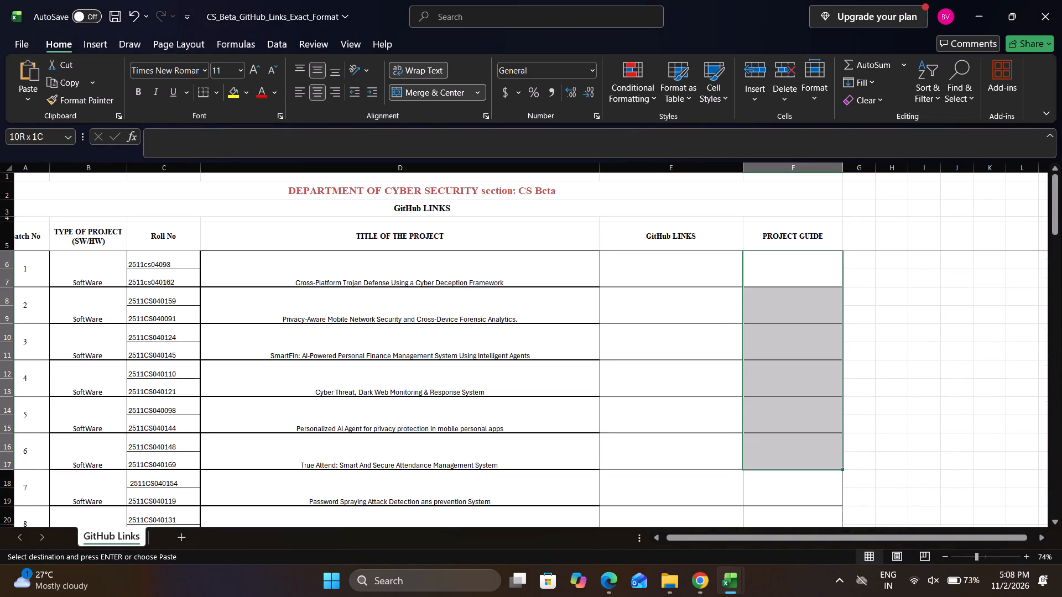
pyautogui.moveTo(790, 474); pyautogui.dragTo(786, 549)
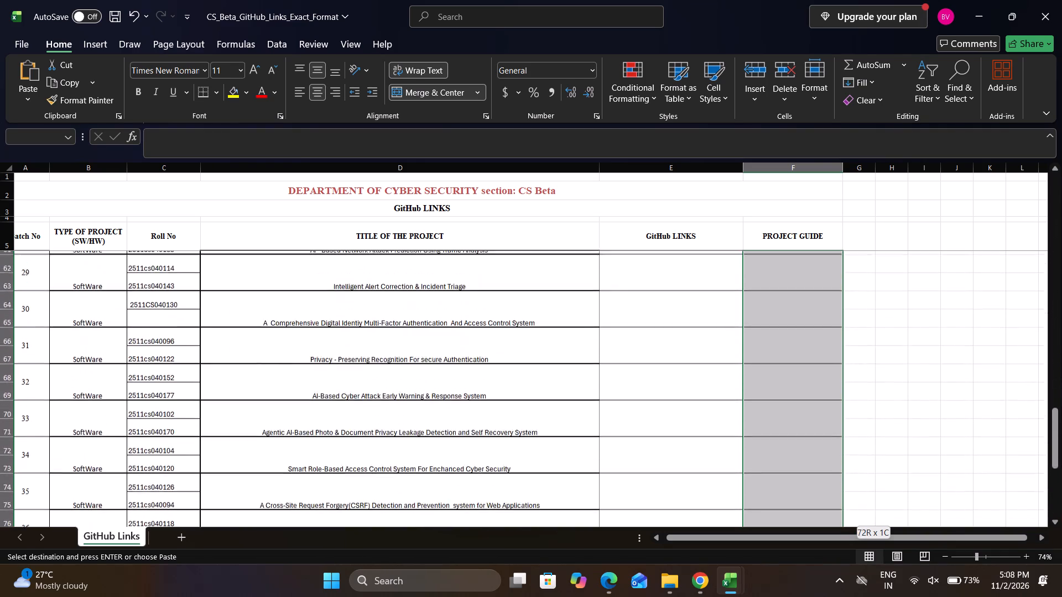
pyautogui.moveTo(786, 549); pyautogui.dragTo(755, 363)
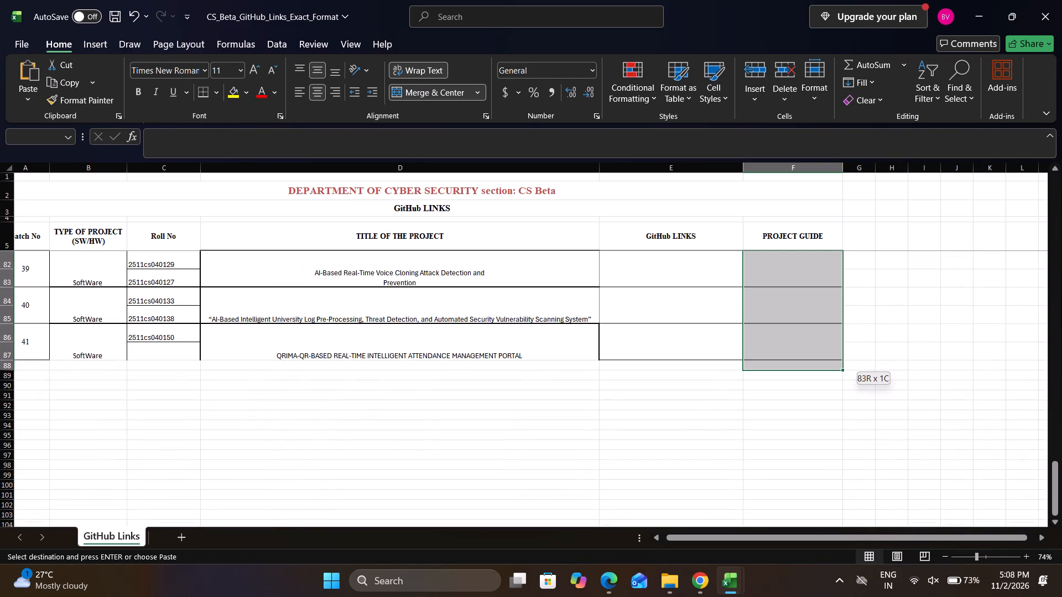
pyautogui.moveTo(755, 363); pyautogui.dragTo(753, 338)
pyautogui.hotkey('ctrl', 'v')
pyautogui.click(731, 390)
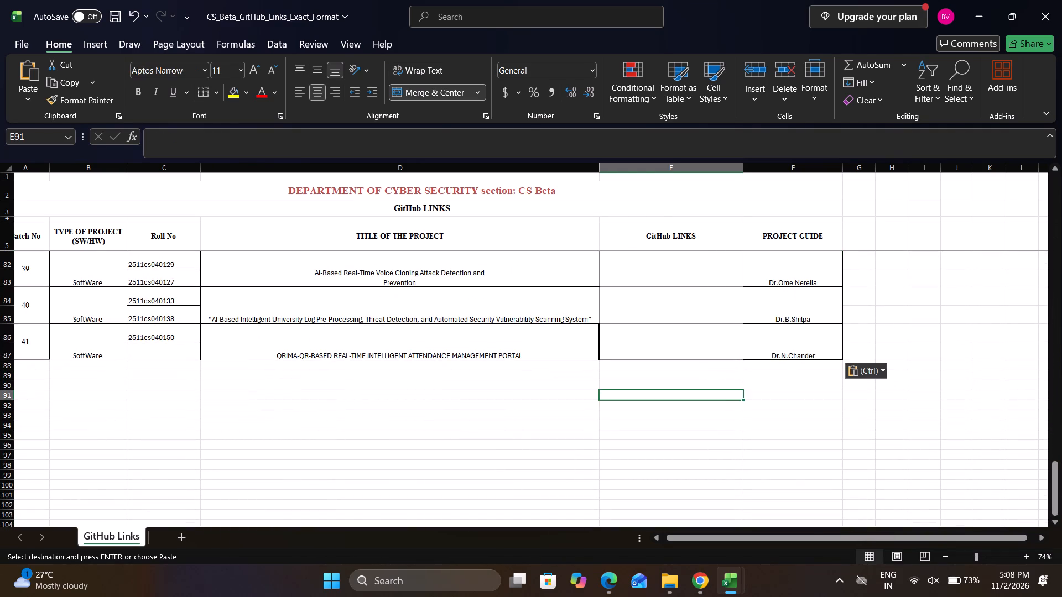
# Return to the first batches of the GitHub Links sheet and save the workbook.
pyautogui.scroll(4, 731, 390)
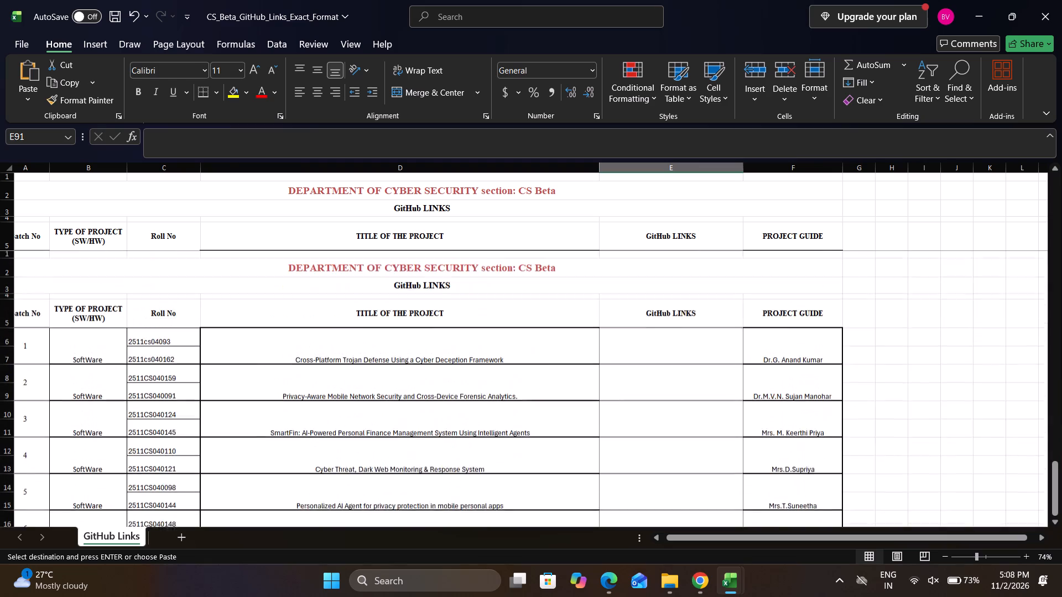
pyautogui.scroll(1, 664, 365)
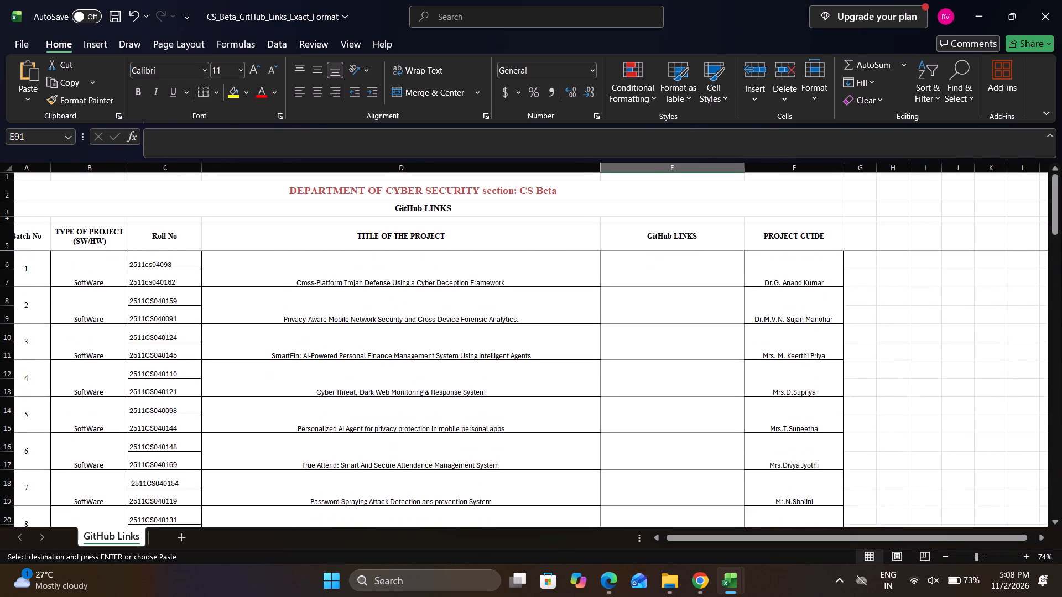
pyautogui.scroll(1, 664, 365)
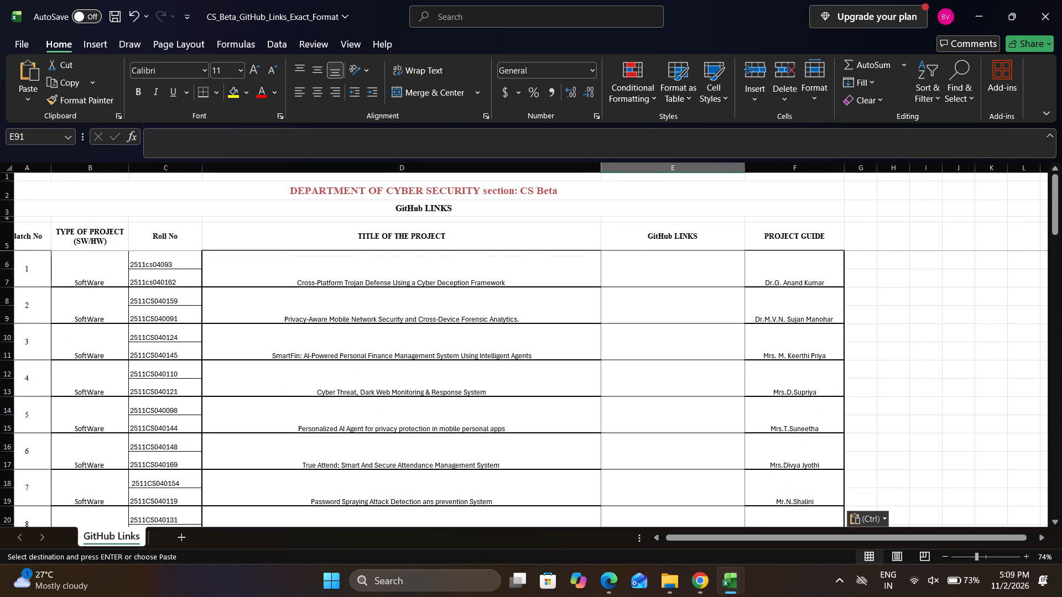
pyautogui.click(590, 352)
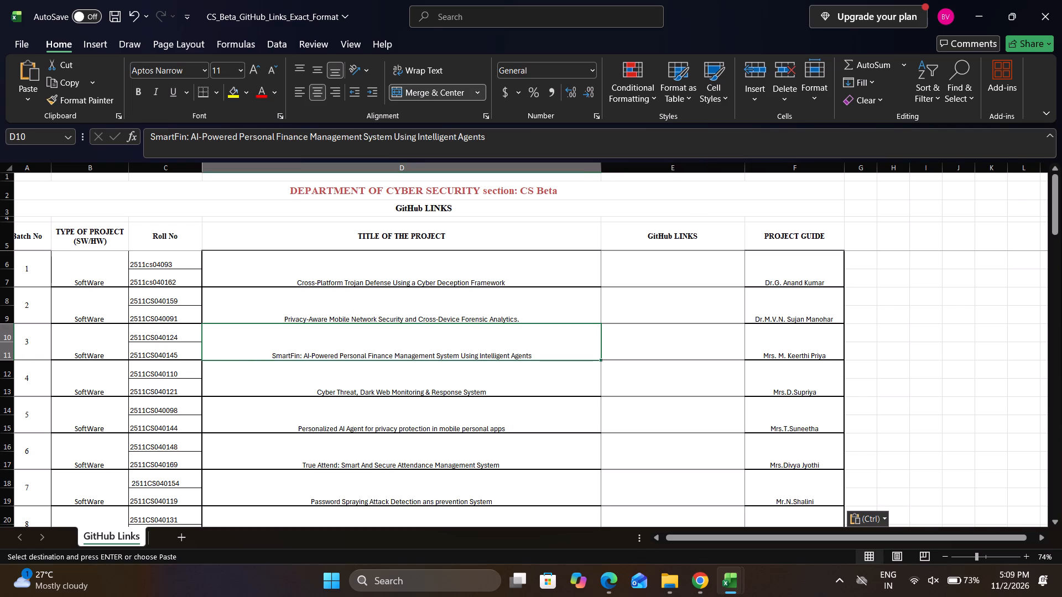
pyautogui.hotkey('ctrl', 's')
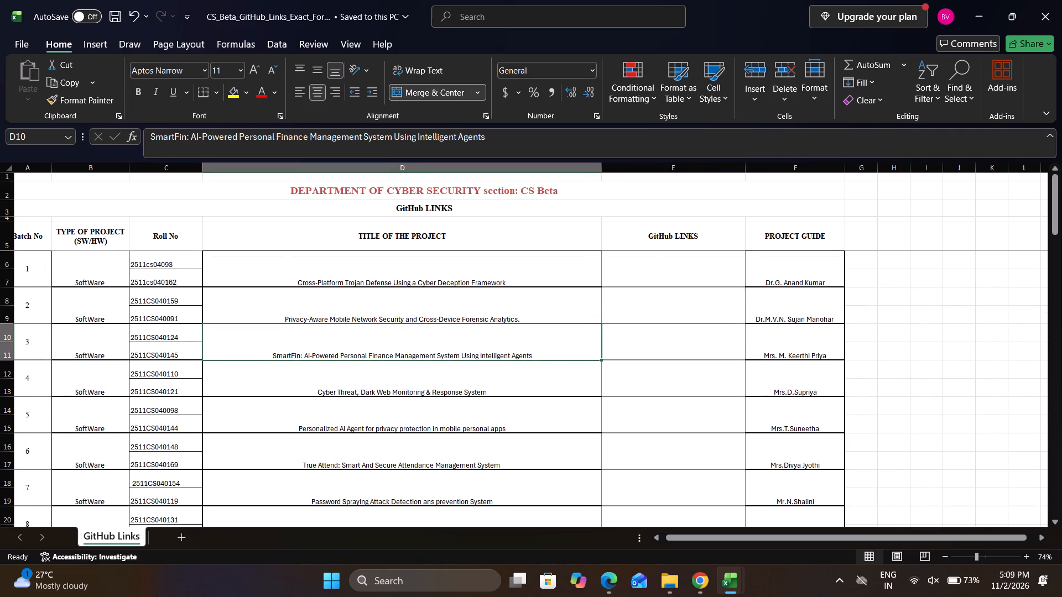
# Capture a screenshot of the filled GitHub Links sheet, starting the capture area at the screen's corner.
pyautogui.scroll(1, 549, 348)
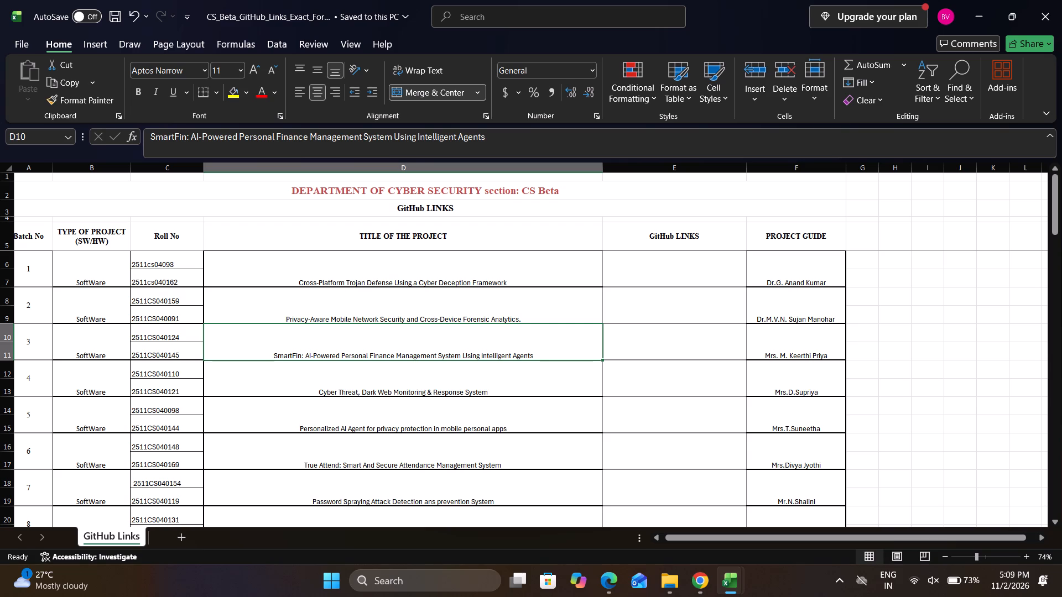
pyautogui.press('Print')
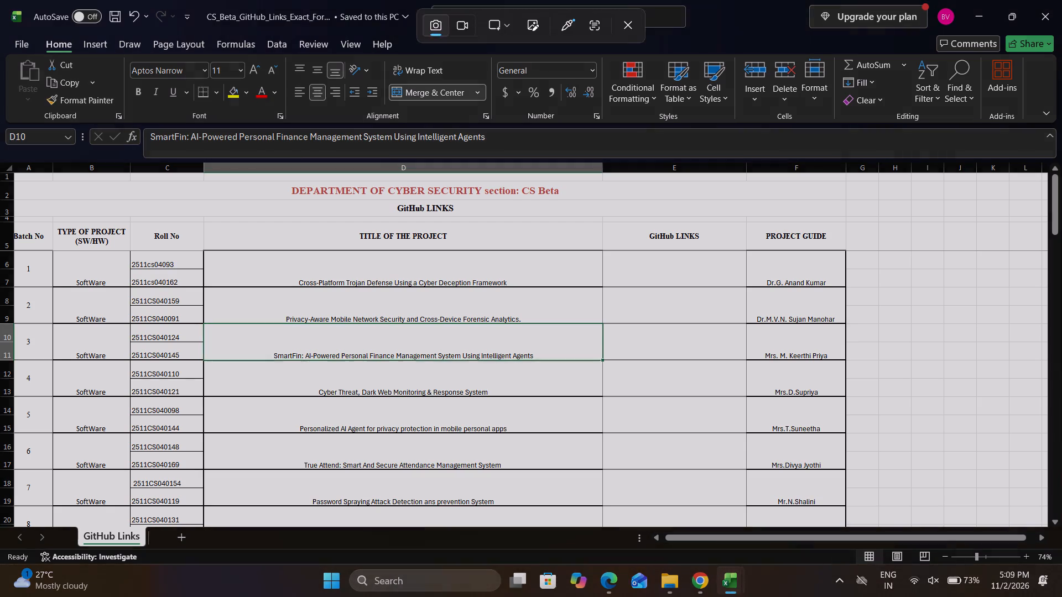
pyautogui.moveTo(0, 0); pyautogui.dragTo(163, 187)
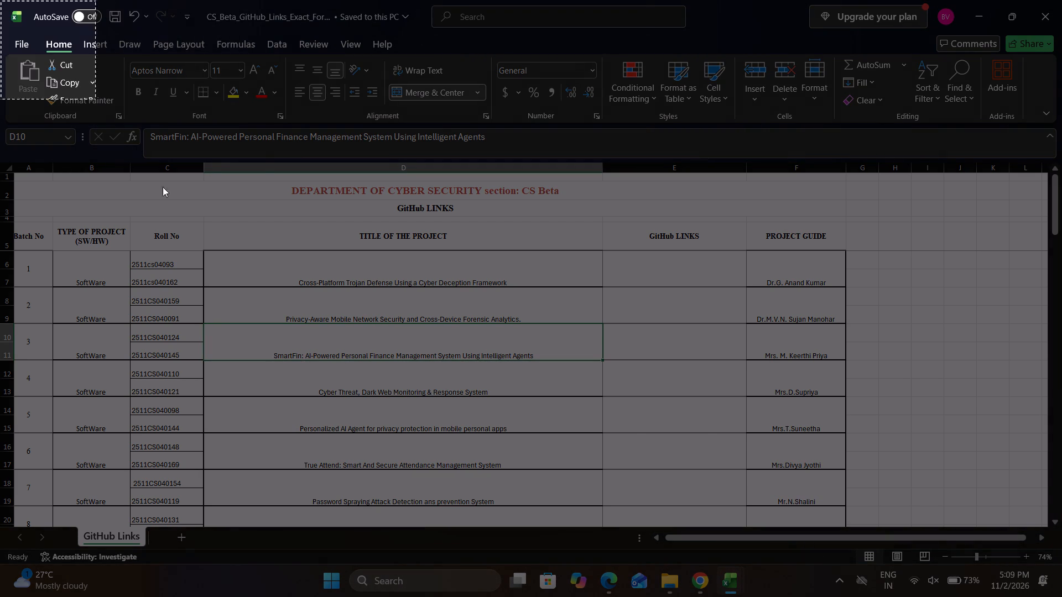
# Complete the screenshot capture area across the GitHub Links sheet, covering its title, column headings and first batches.
pyautogui.moveTo(163, 187); pyautogui.dragTo(883, 523)
# Switch to Google Chrome and look up WhatsApp Web in a new tab by entering "wha".
pyautogui.hotkey('alt', 'Tab')
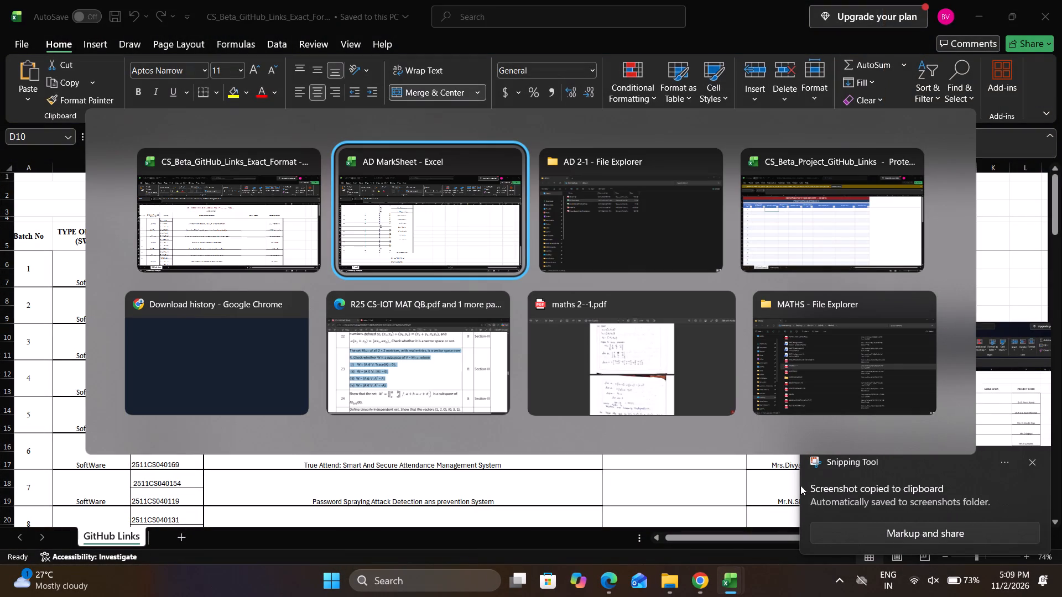
pyautogui.keyDown('alt'); pyautogui.click(258, 344); pyautogui.keyUp('alt')
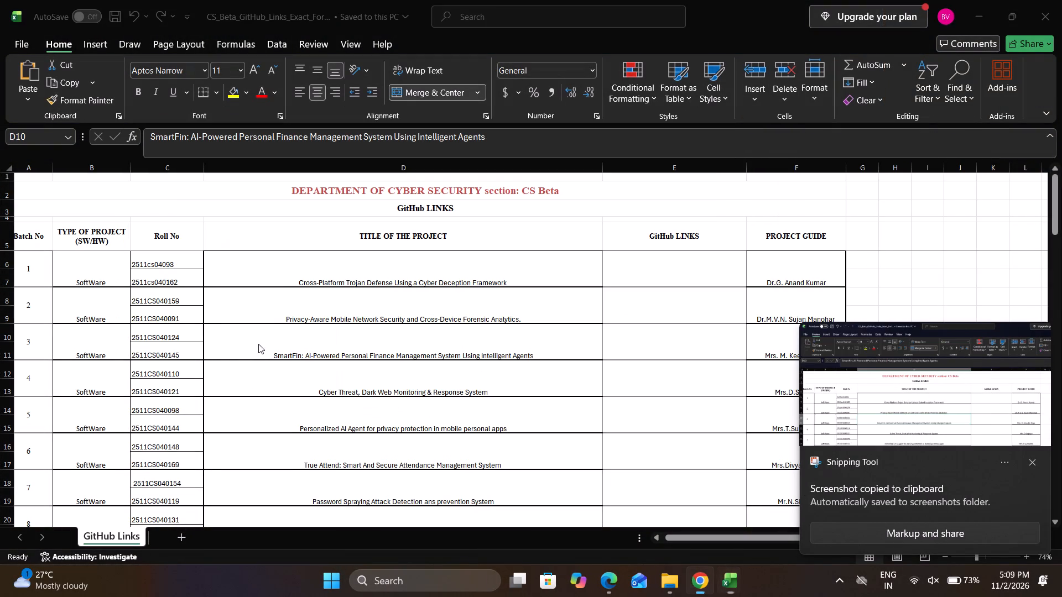
pyautogui.hotkey('ctrl', 't')
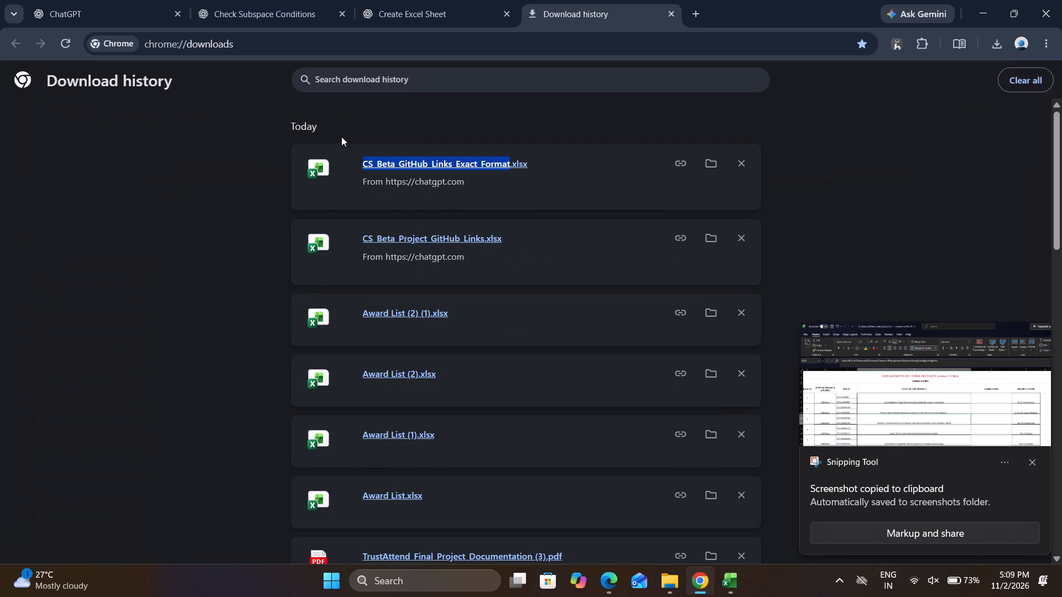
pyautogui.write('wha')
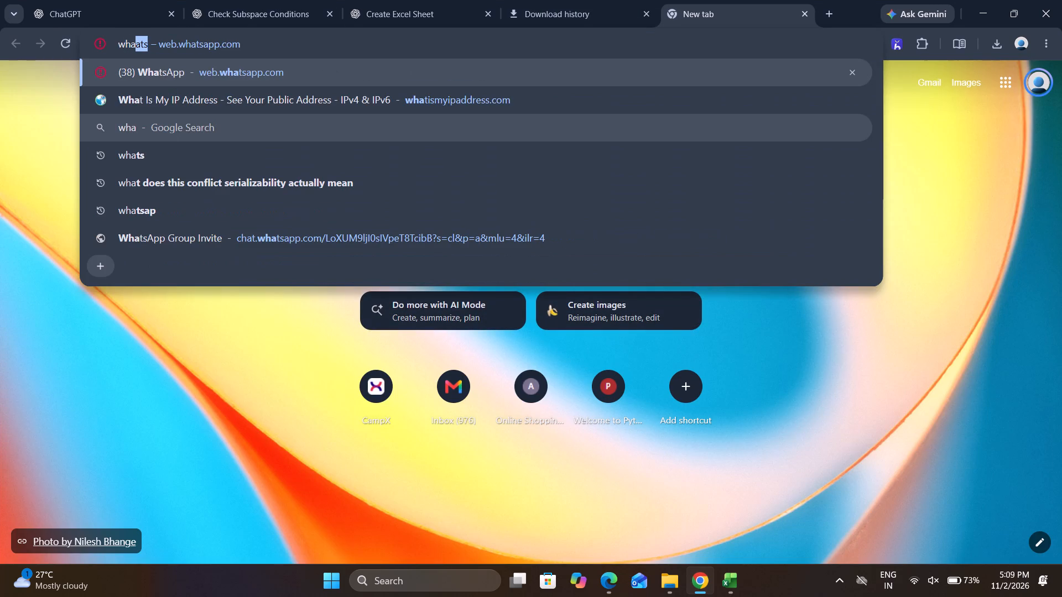
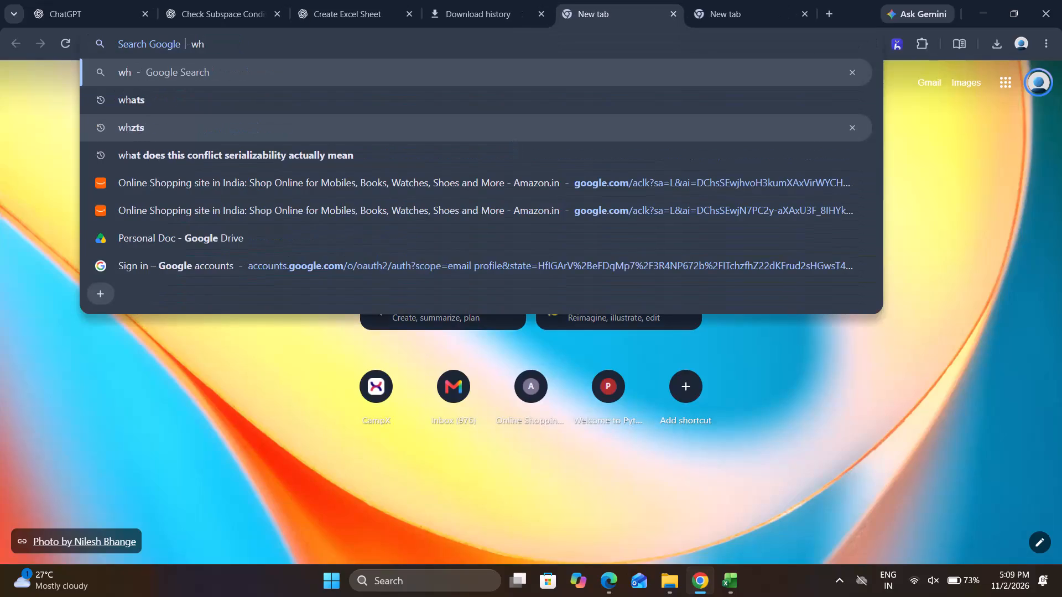
# Search Google for "whats web" to find the WhatsApp Web site.
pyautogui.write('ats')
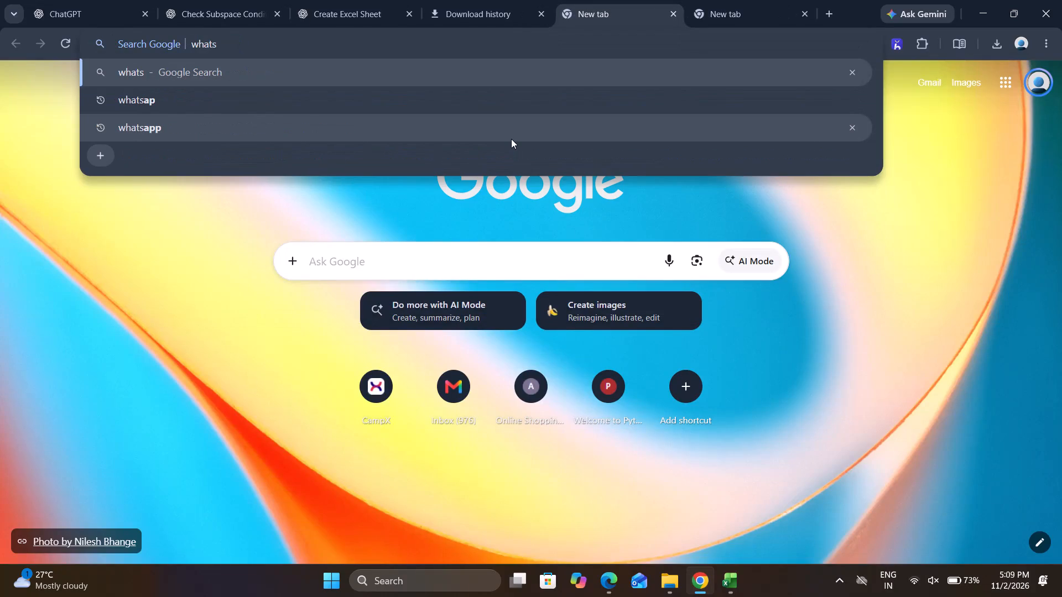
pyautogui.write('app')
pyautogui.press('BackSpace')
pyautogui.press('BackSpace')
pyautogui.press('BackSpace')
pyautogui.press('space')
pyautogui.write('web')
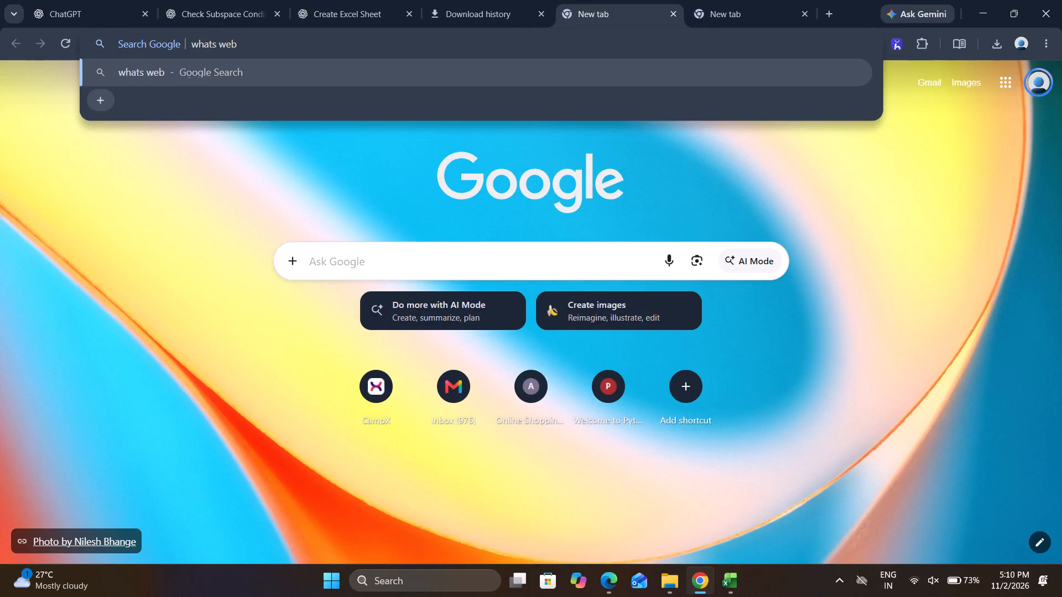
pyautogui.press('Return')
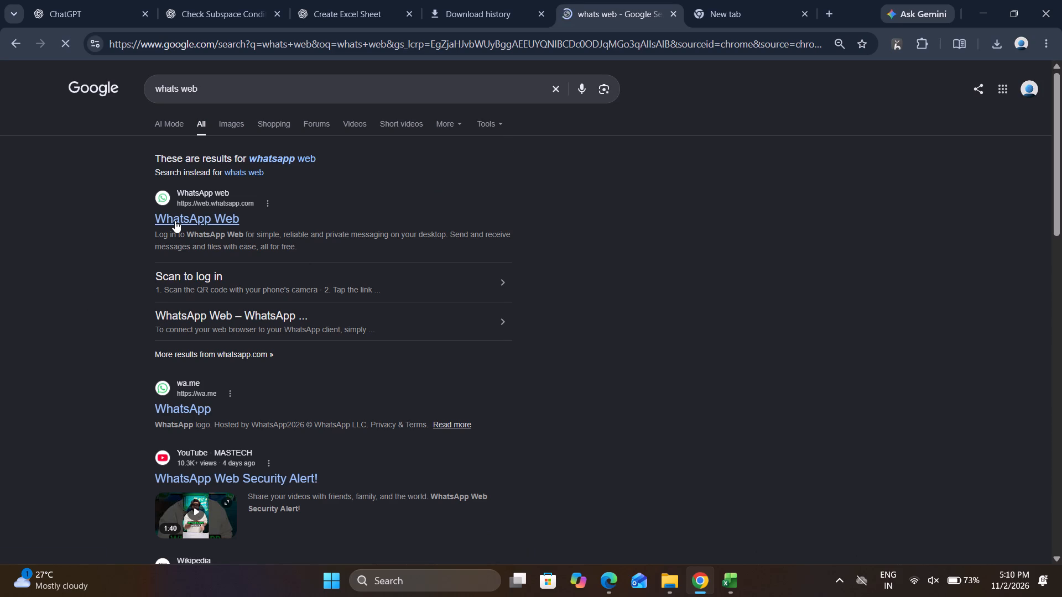
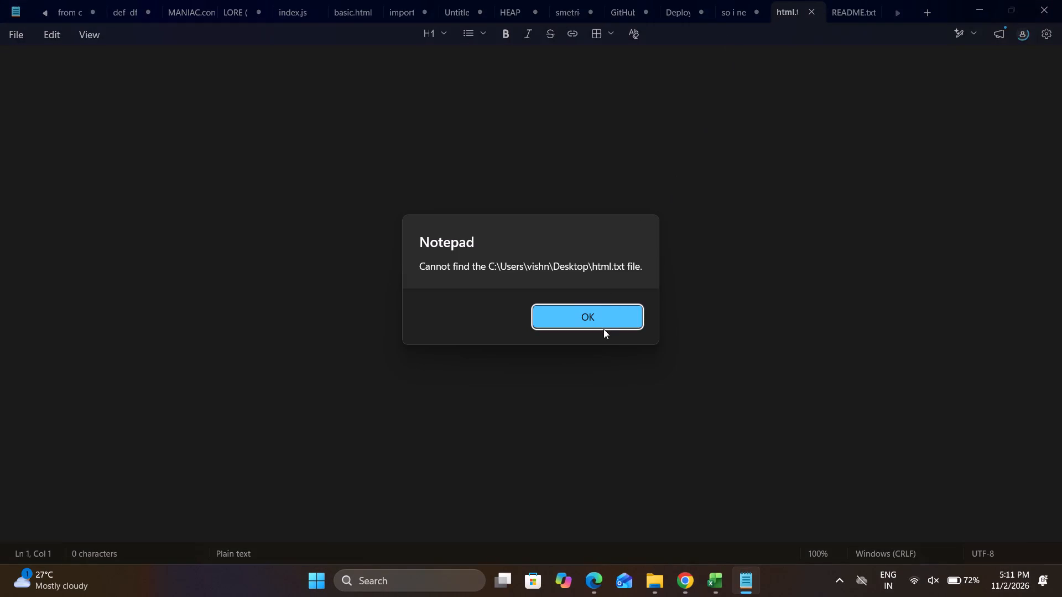
# Browse the open Notepad documents one after another, from the README through the Java programs up to the demo28 class.
pyautogui.click(603, 329)
pyautogui.click(605, 320)
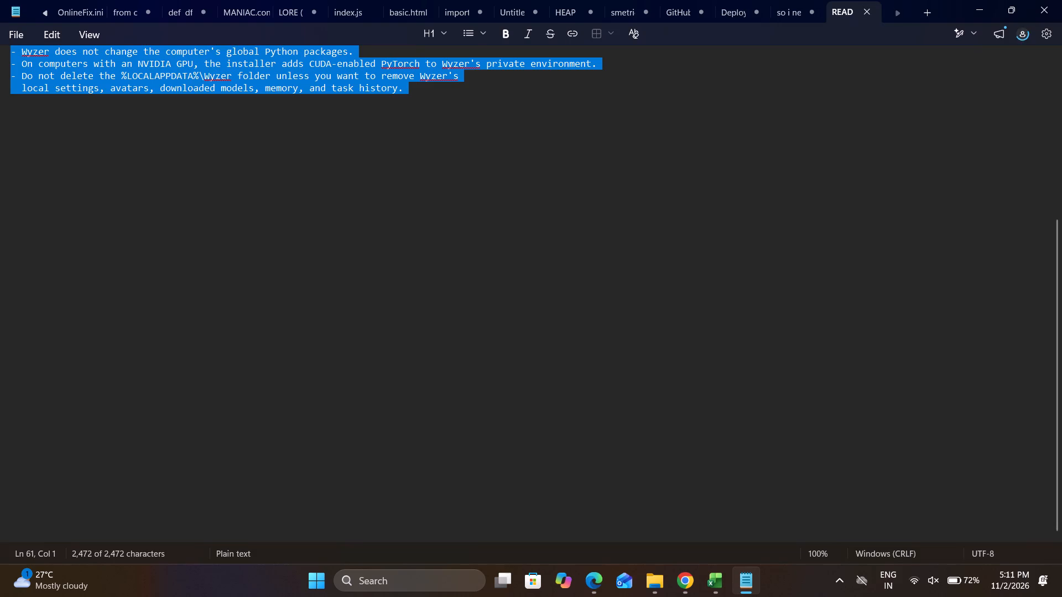
pyautogui.hotkey('ctrl', 'Tab')
pyautogui.hotkey('ctrl', 'Tab')
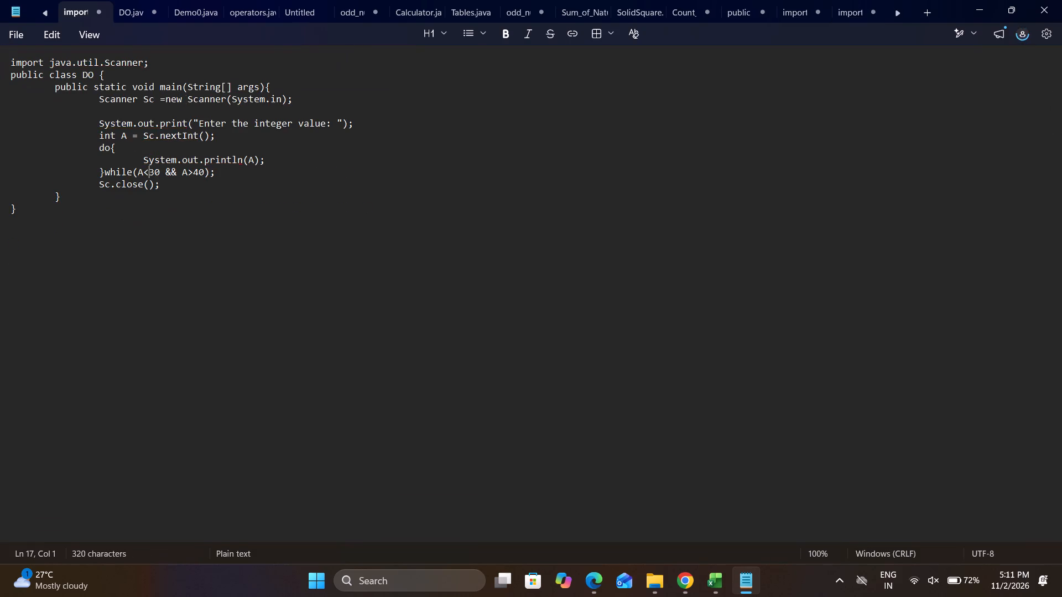
pyautogui.hotkey('ctrl', 'Tab')
pyautogui.hotkey('ctrl', 'Tab')
pyautogui.hotkey('ctrl', 'Tab')
pyautogui.hotkey('ctrl', 'Tab')
pyautogui.hotkey('ctrl', 'Tab')
pyautogui.hotkey('ctrl', 'Tab')
pyautogui.hotkey('ctrl', 'Tab')
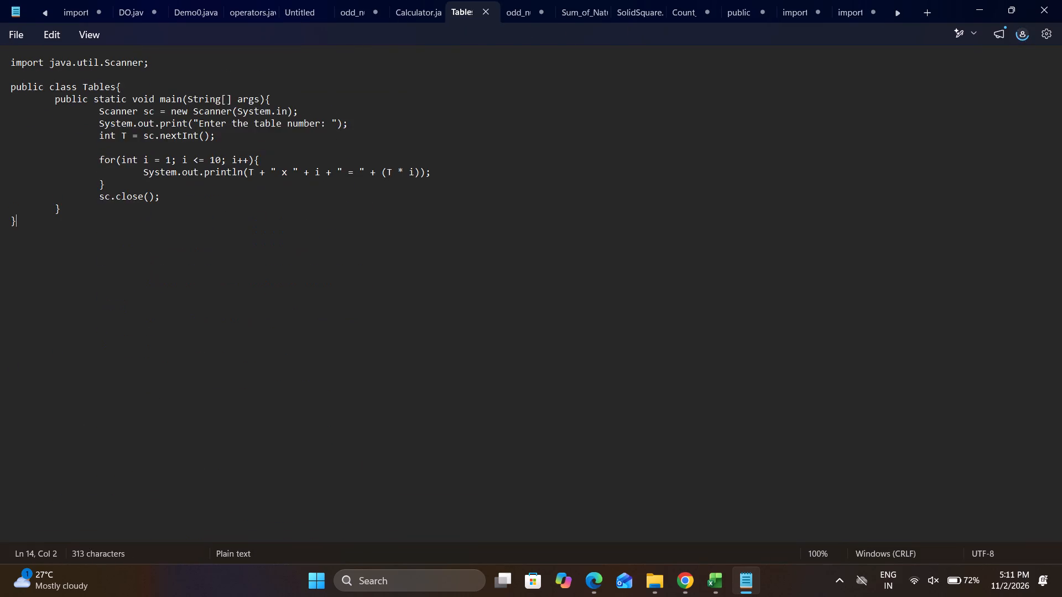
pyautogui.hotkey('ctrl', 'Tab')
pyautogui.hotkey('ctrl', 'Tab')
pyautogui.hotkey('ctrl', 'Tab')
pyautogui.hotkey('ctrl', 'Tab')
pyautogui.hotkey('ctrl', 'Tab')
pyautogui.hotkey('ctrl', 'Tab')
pyautogui.hotkey('ctrl', 'Tab')
pyautogui.hotkey('ctrl', 'Tab')
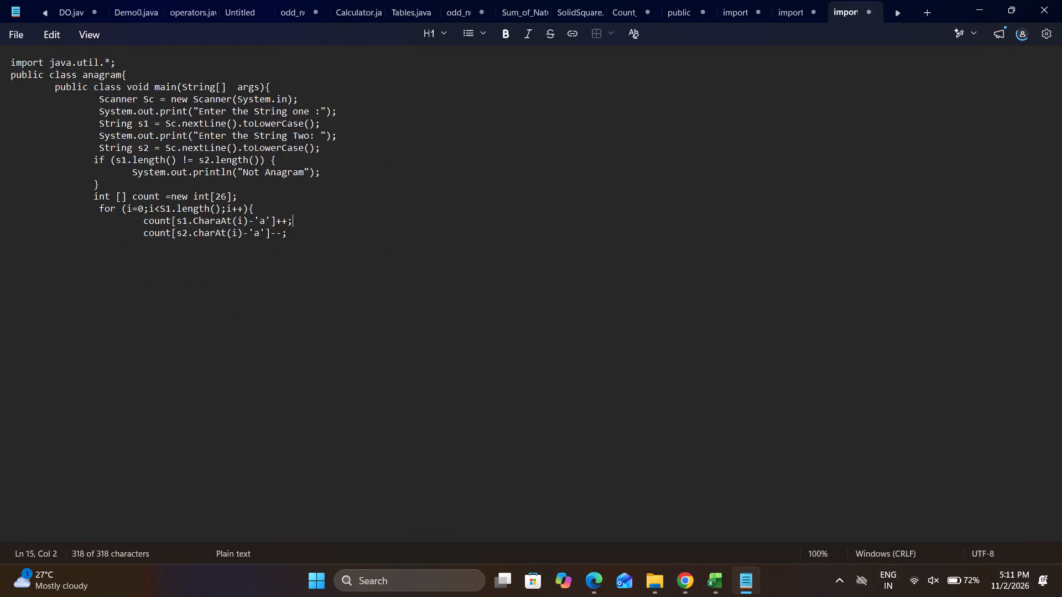
pyautogui.hotkey('ctrl', 'Tab')
pyautogui.hotkey('ctrl', 'Tab')
pyautogui.hotkey('ctrl', 'Tab')
pyautogui.hotkey('ctrl', 'Tab')
pyautogui.hotkey('ctrl', 'Tab')
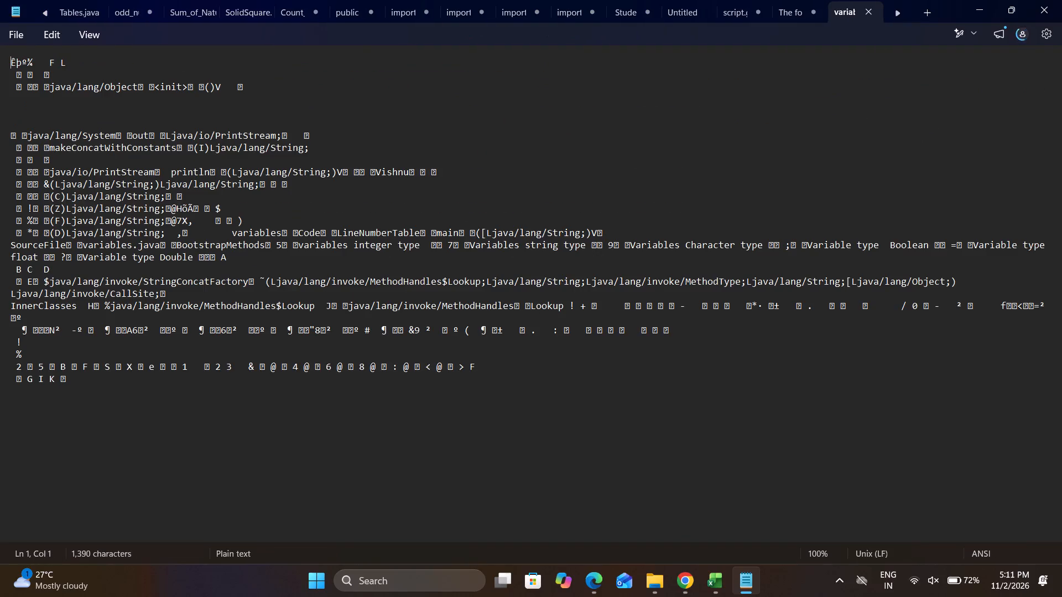
pyautogui.hotkey('ctrl', 'Tab')
pyautogui.hotkey('ctrl', 'Tab')
pyautogui.hotkey('ctrl', 'Tab')
pyautogui.hotkey('ctrl', 'Tab')
pyautogui.hotkey('ctrl', 'Tab')
pyautogui.hotkey('ctrl', 'Tab')
pyautogui.hotkey('ctrl', 'Tab')
pyautogui.hotkey('ctrl', 'Tab')
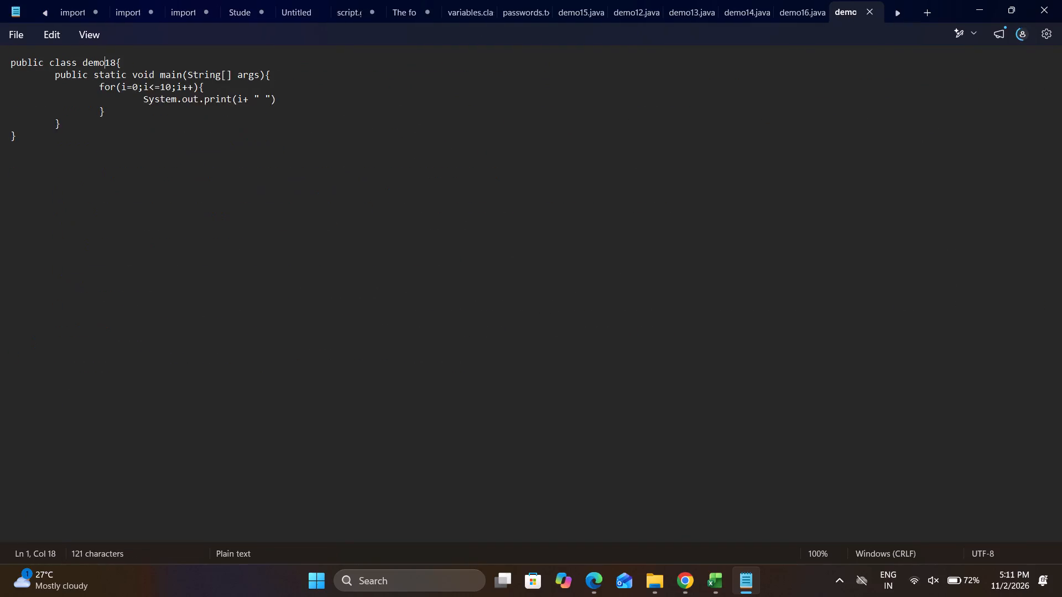
pyautogui.hotkey('ctrl', 'Tab')
pyautogui.hotkey('ctrl', 'Tab')
pyautogui.hotkey('ctrl', 'Tab')
pyautogui.hotkey('ctrl', 'Tab')
pyautogui.hotkey('ctrl', 'Tab')
pyautogui.hotkey('ctrl', 'Tab')
pyautogui.hotkey('ctrl', 'Tab')
pyautogui.hotkey('ctrl', 'Tab')
pyautogui.hotkey('ctrl', 'Tab')
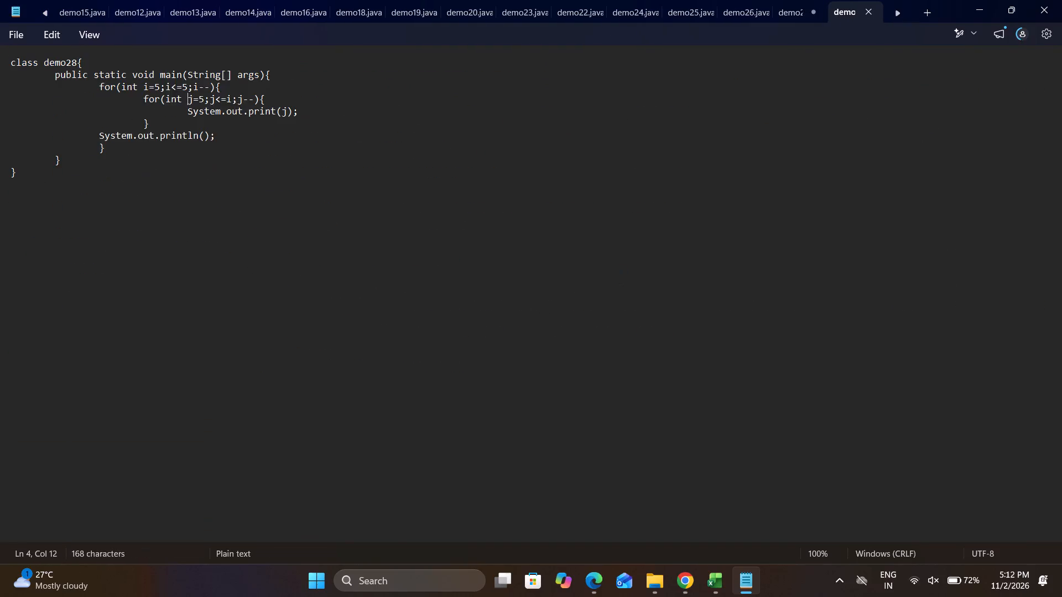
# Look through the open Notepad documents for the GitHub note listing the batches' repository links and bring it into view.
pyautogui.hotkey('ctrl', 'Tab')
pyautogui.hotkey('ctrl', 'Tab')
pyautogui.hotkey('ctrl', 'Tab')
pyautogui.hotkey('ctrl', 'Tab')
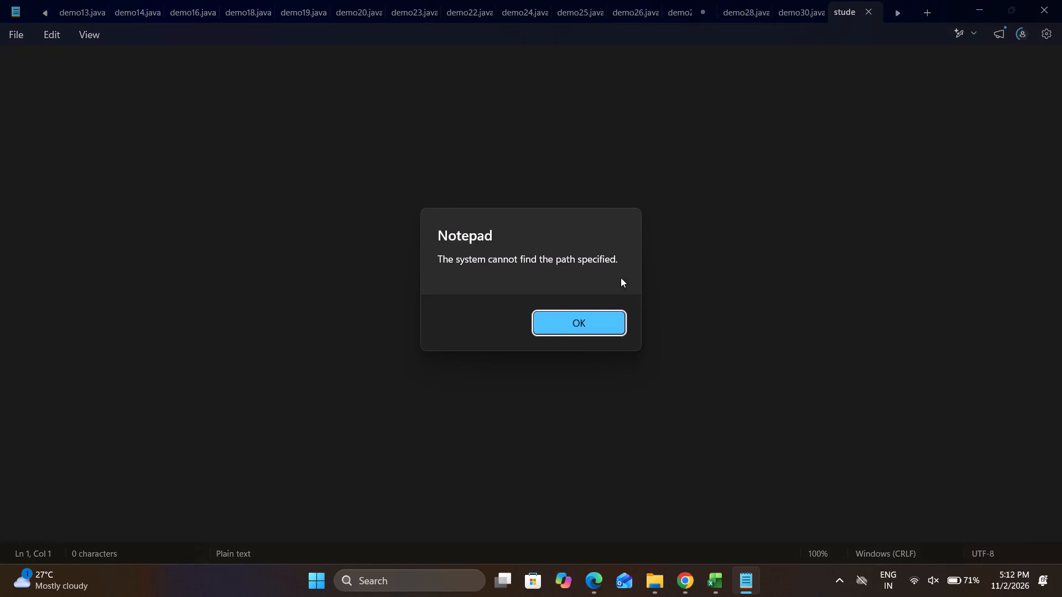
pyautogui.hotkey('ctrl', 'Return')
pyautogui.hotkey('ctrl', 'Tab')
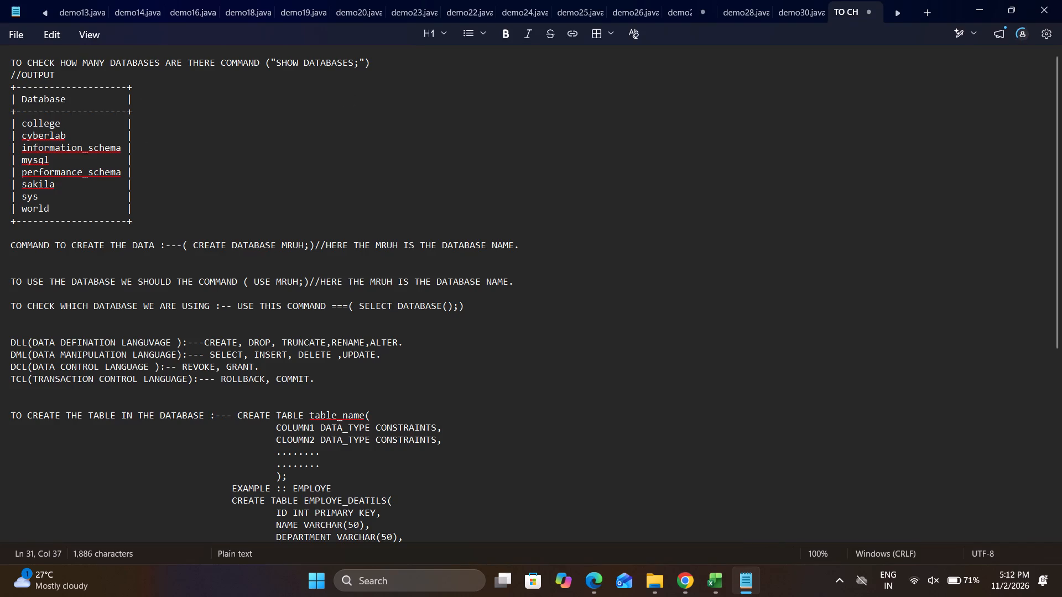
pyautogui.hotkey('ctrl', 'Tab')
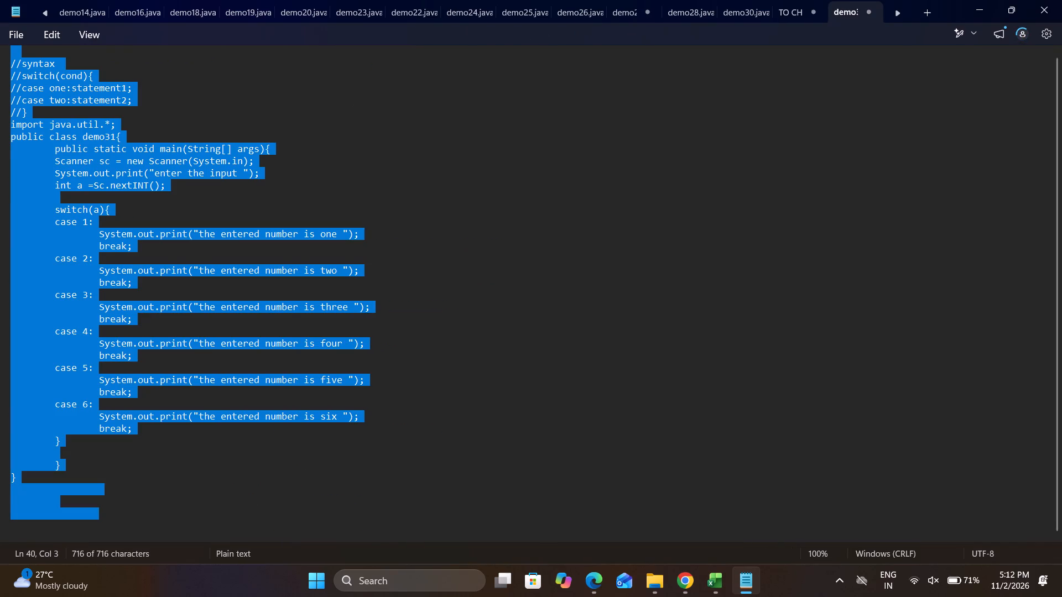
pyautogui.hotkey('ctrl', 'Tab')
pyautogui.hotkey('ctrl', 'Tab')
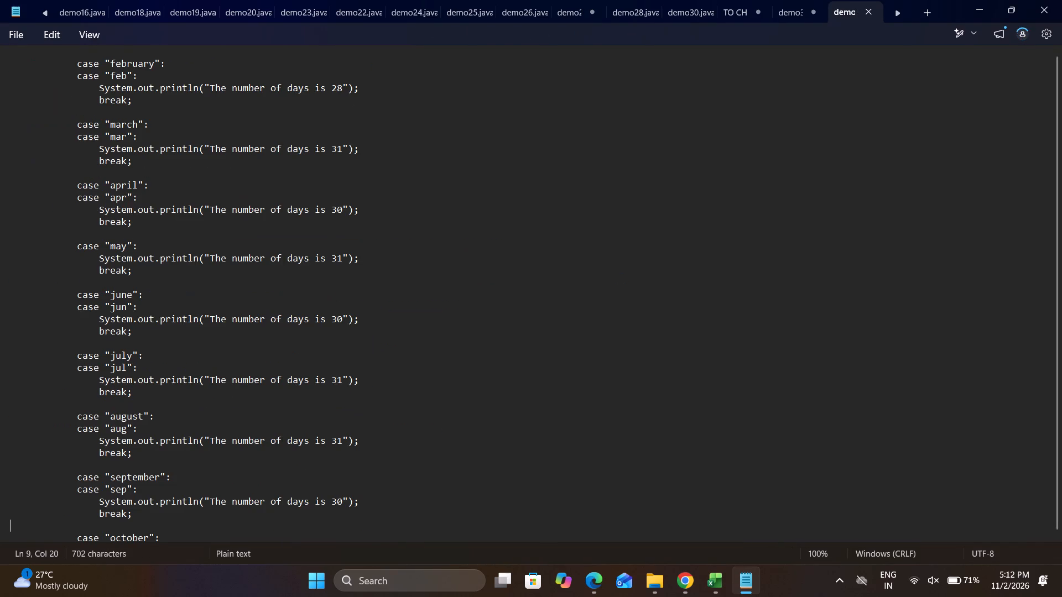
pyautogui.hotkey('ctrl', 'Tab')
pyautogui.hotkey('ctrl', 'Tab')
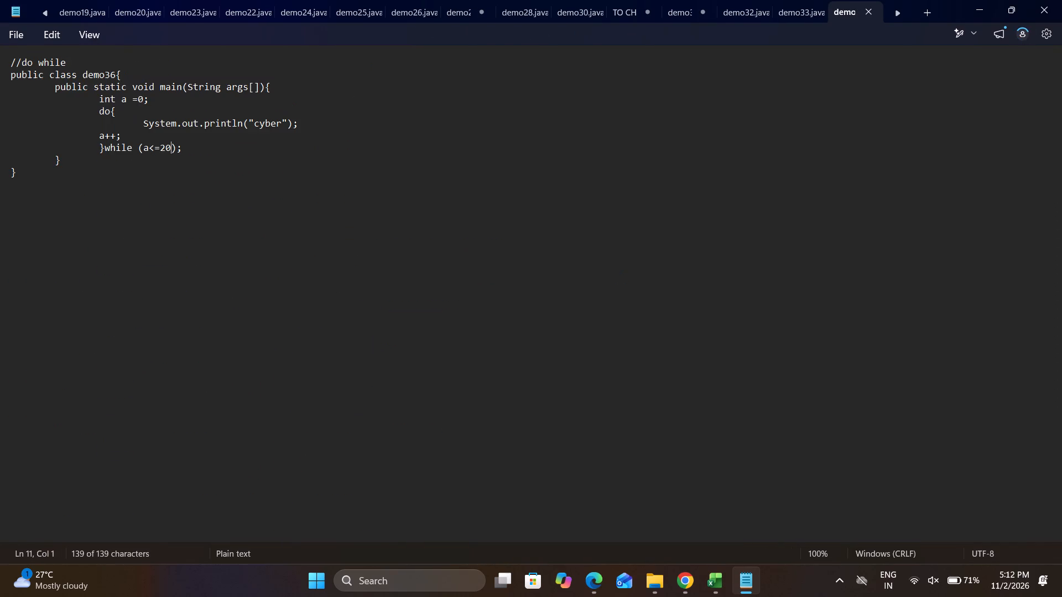
pyautogui.hotkey('ctrl', 'Tab')
pyautogui.hotkey('ctrl', 'Tab')
pyautogui.hotkey('ctrl', 'Tab')
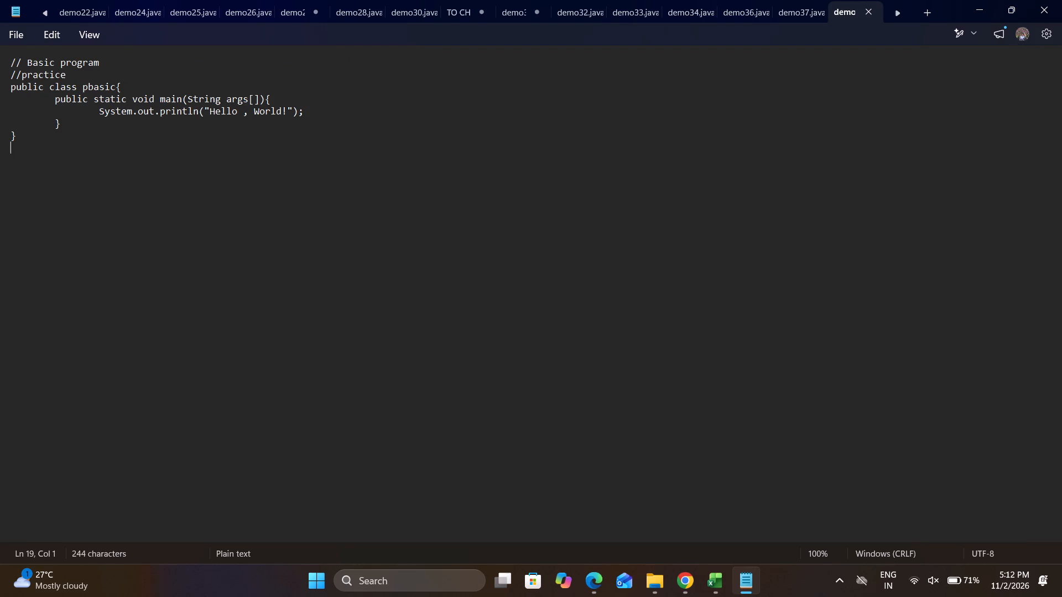
pyautogui.hotkey('ctrl', 'Tab')
pyautogui.hotkey('ctrl', 'Tab')
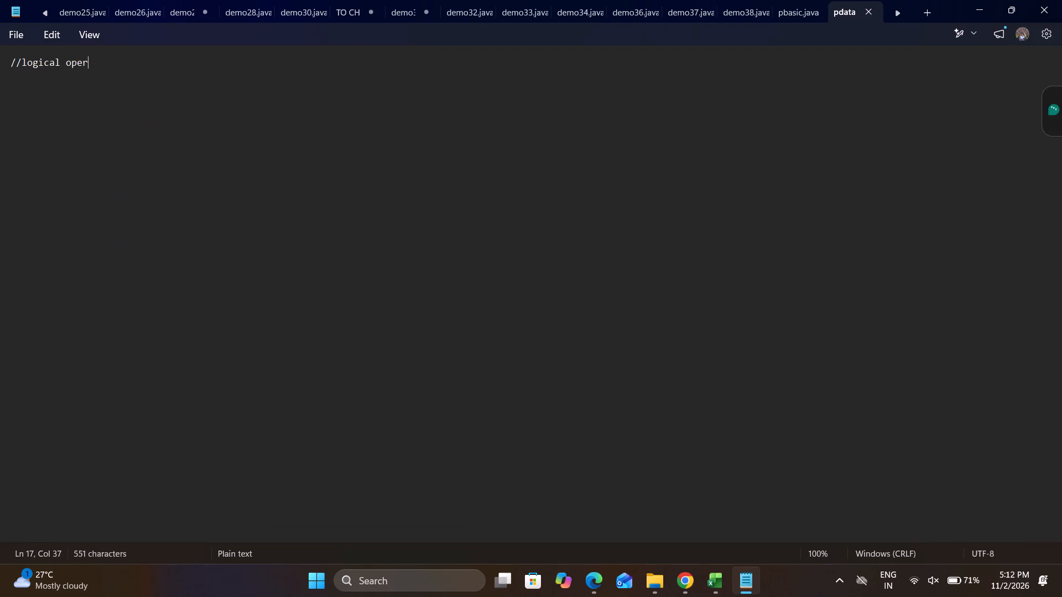
pyautogui.hotkey('ctrl', 'Tab')
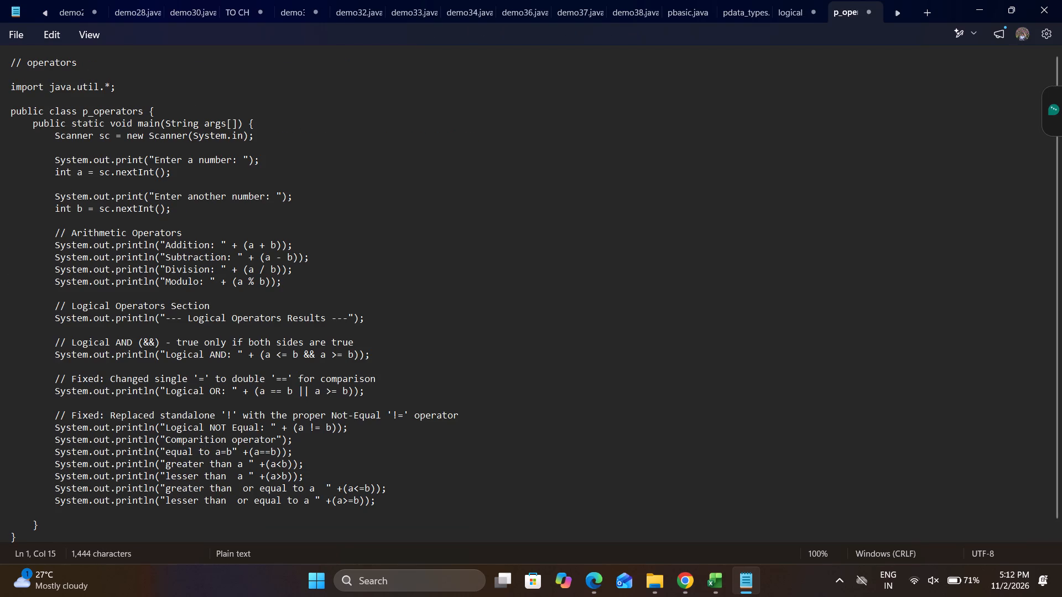
pyautogui.hotkey('ctrl', 'Tab')
pyautogui.hotkey('ctrl', 'Tab')
pyautogui.hotkey('ctrl', 'Tab')
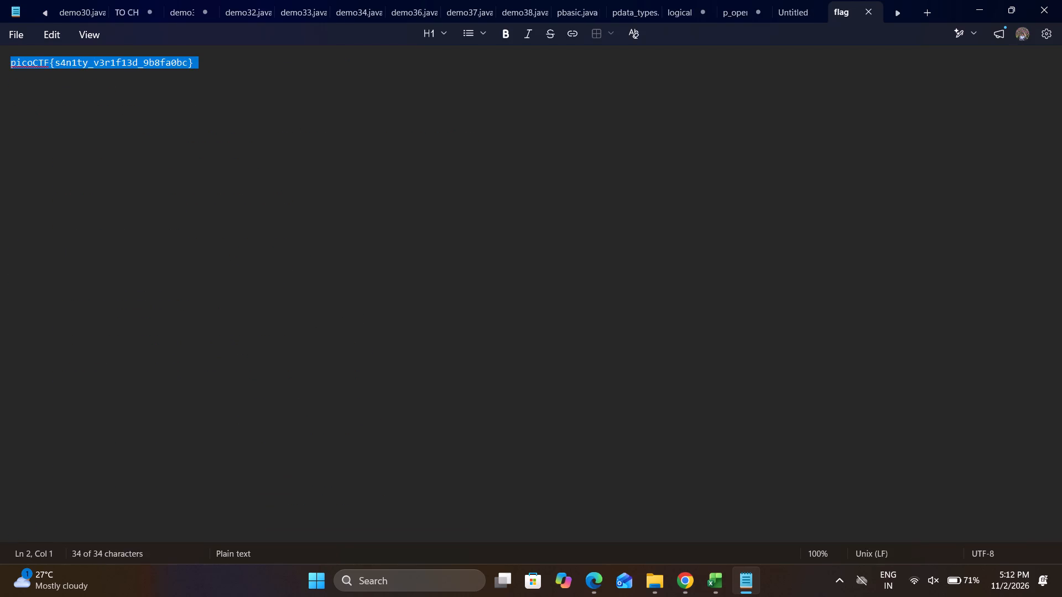
pyautogui.hotkey('ctrl', 'Tab')
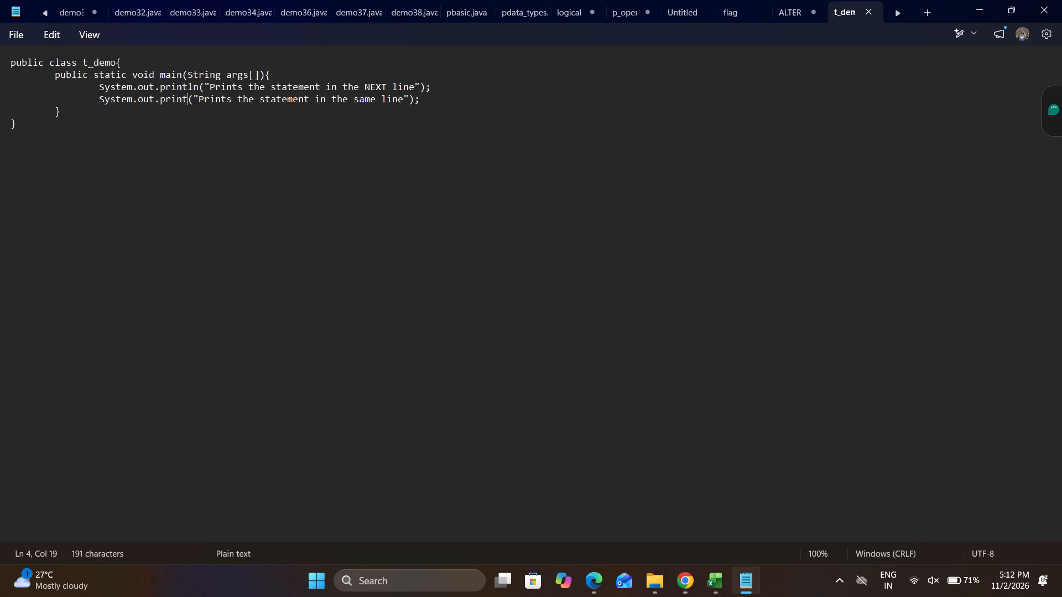
pyautogui.hotkey('ctrl', 'Tab')
pyautogui.hotkey('ctrl', 'Tab')
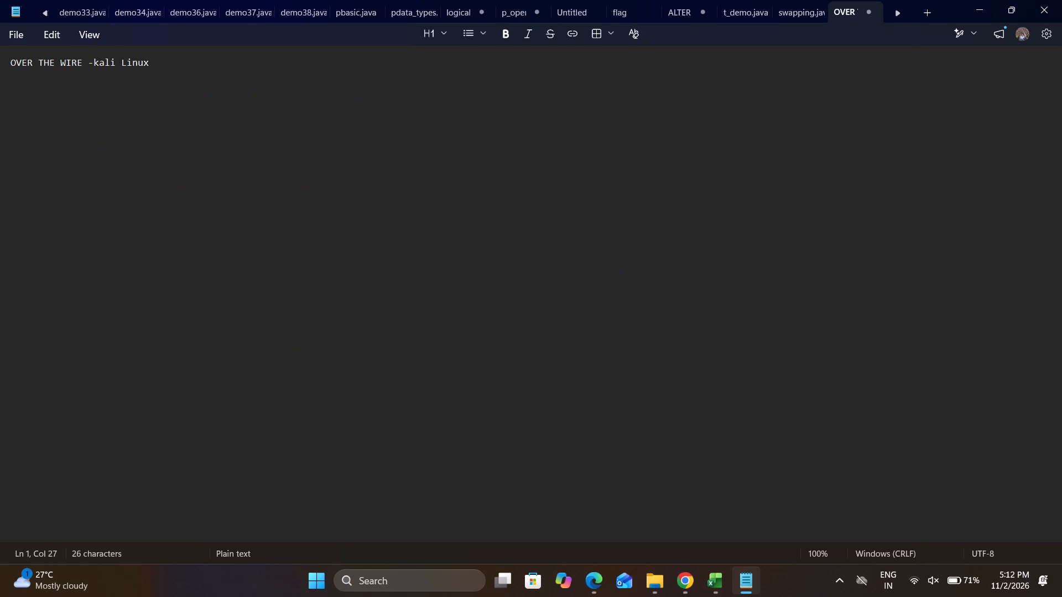
pyautogui.hotkey('ctrl', 'Tab')
pyautogui.hotkey('ctrl', 'Tab')
pyautogui.hotkey('ctrl', 'Tab')
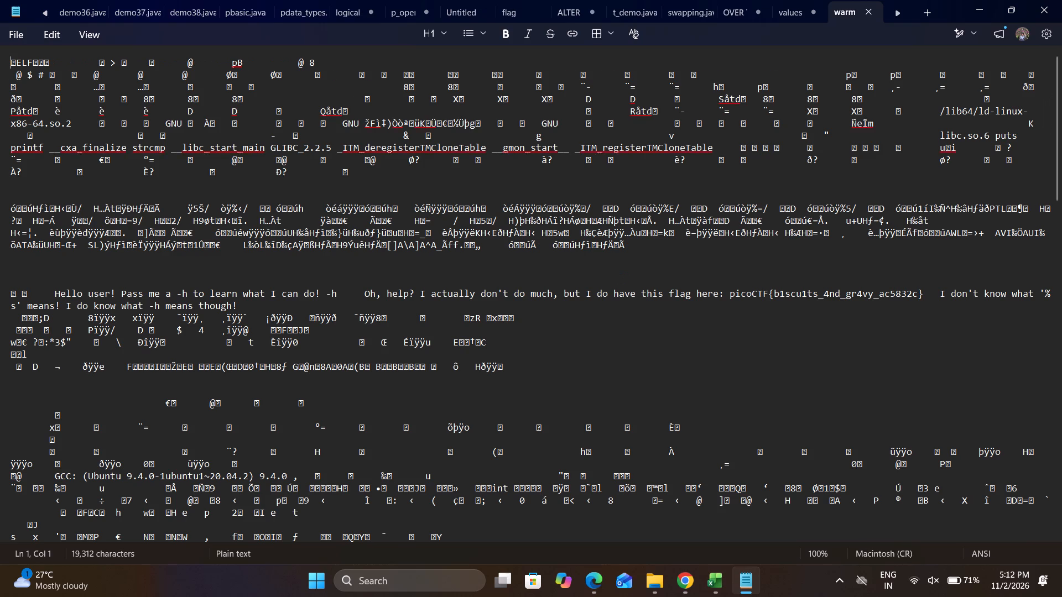
pyautogui.hotkey('ctrl', 'Tab')
pyautogui.hotkey('ctrl', 'Tab')
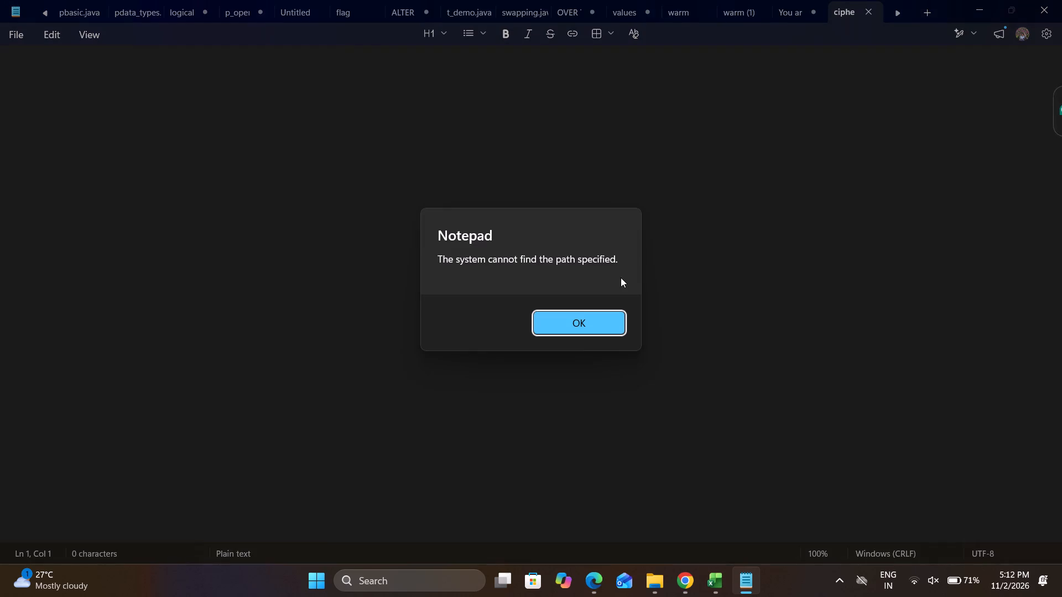
pyautogui.hotkey('ctrl', 'Tab')
pyautogui.hotkey('ctrl', 'Return')
pyautogui.hotkey('ctrl', 'Tab')
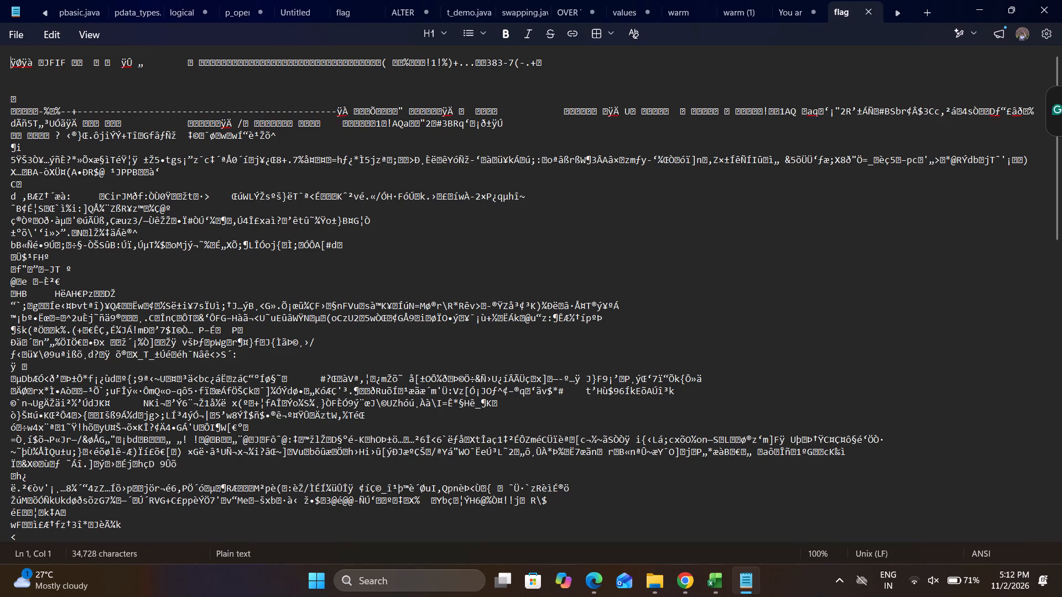
pyautogui.hotkey('ctrl', 'Tab')
pyautogui.hotkey('ctrl', 'Tab')
pyautogui.hotkey('ctrl', 'Tab')
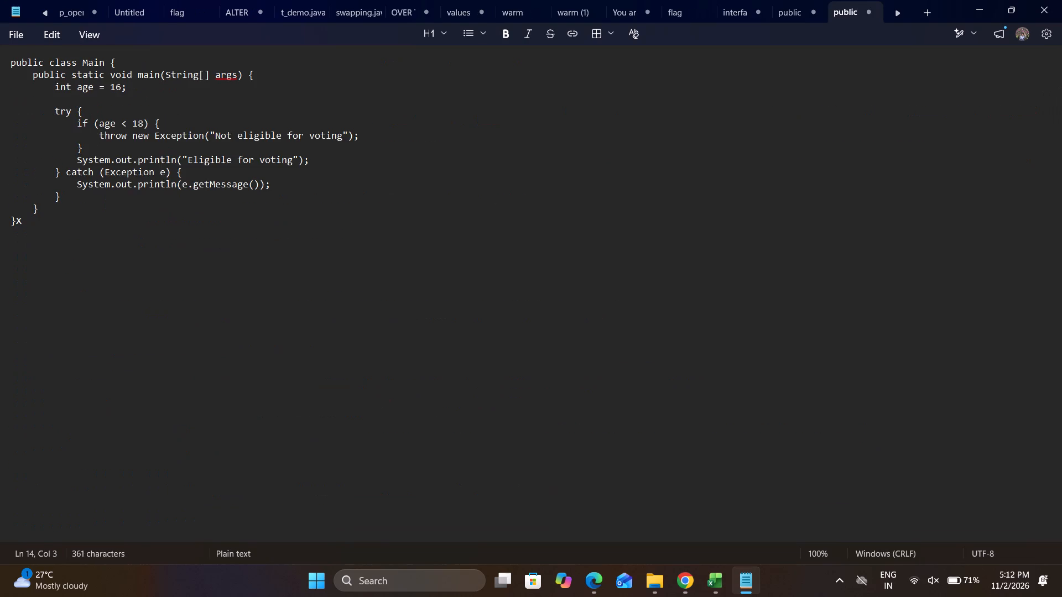
pyautogui.hotkey('ctrl', 'Tab')
pyautogui.hotkey('ctrl', 'Tab')
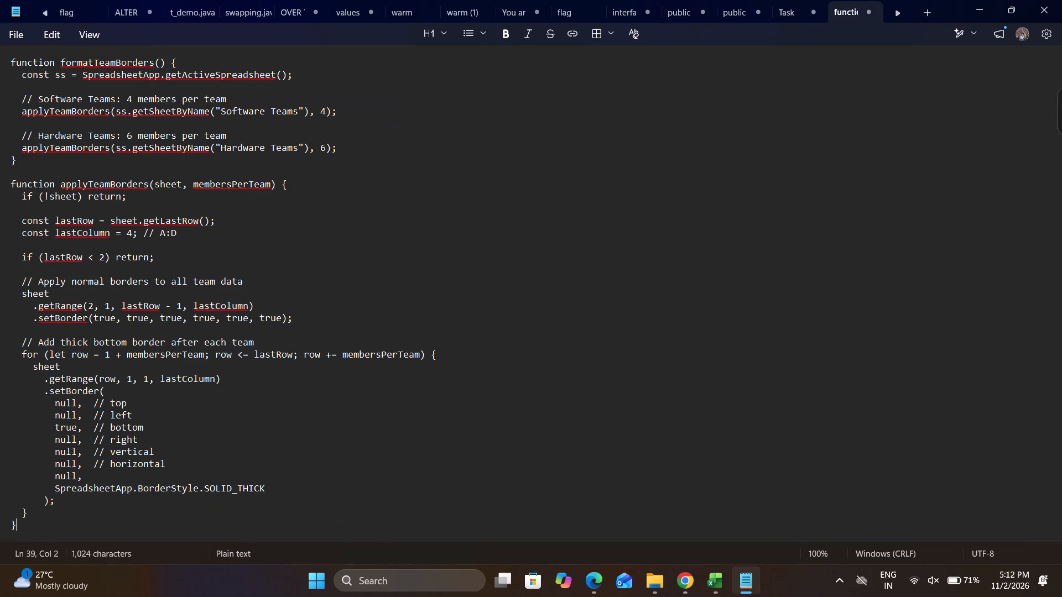
pyautogui.hotkey('ctrl', 'Tab')
pyautogui.hotkey('ctrl', 'Tab')
pyautogui.hotkey('ctrl', 'Tab')
pyautogui.hotkey('ctrl', 'Tab')
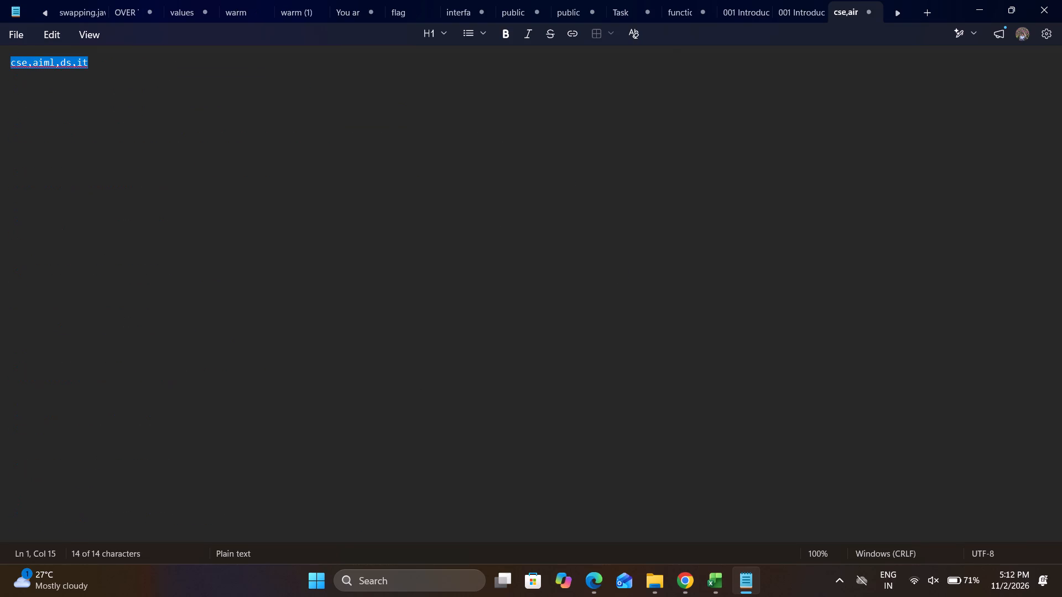
pyautogui.hotkey('ctrl', 'Tab')
pyautogui.hotkey('ctrl', 'Tab')
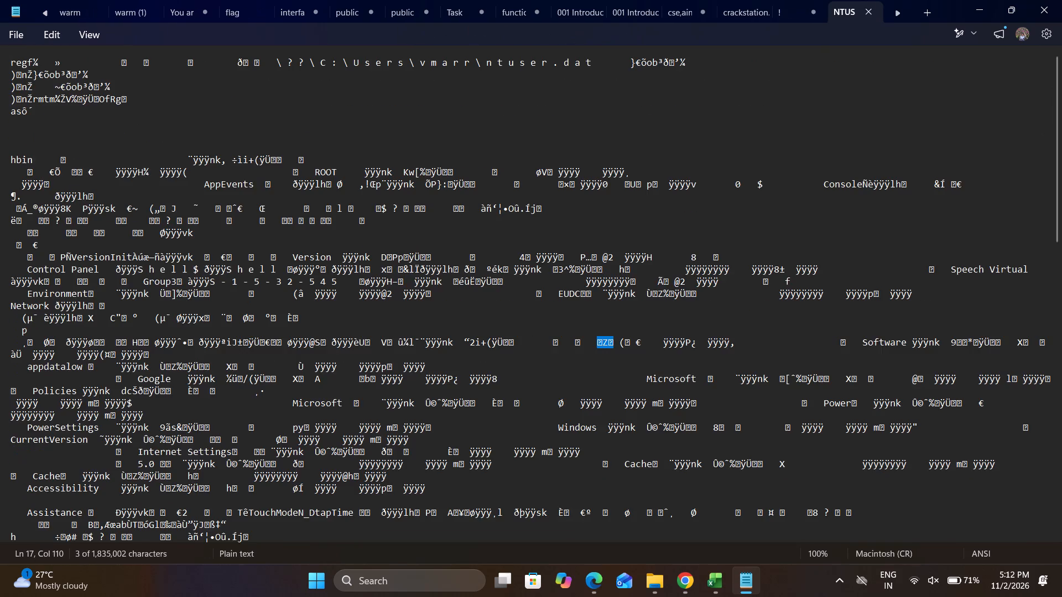
pyautogui.hotkey('ctrl', 'Tab')
pyautogui.hotkey('ctrl', 'Tab')
pyautogui.hotkey('ctrl', 'Tab')
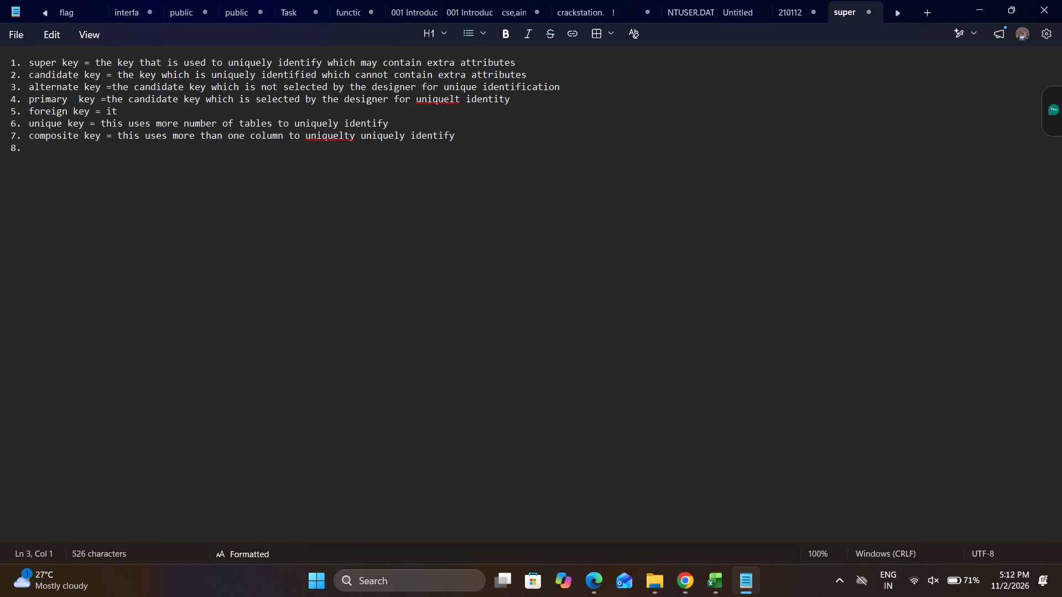
pyautogui.hotkey('ctrl', 'Tab')
pyautogui.hotkey('ctrl', 'Tab')
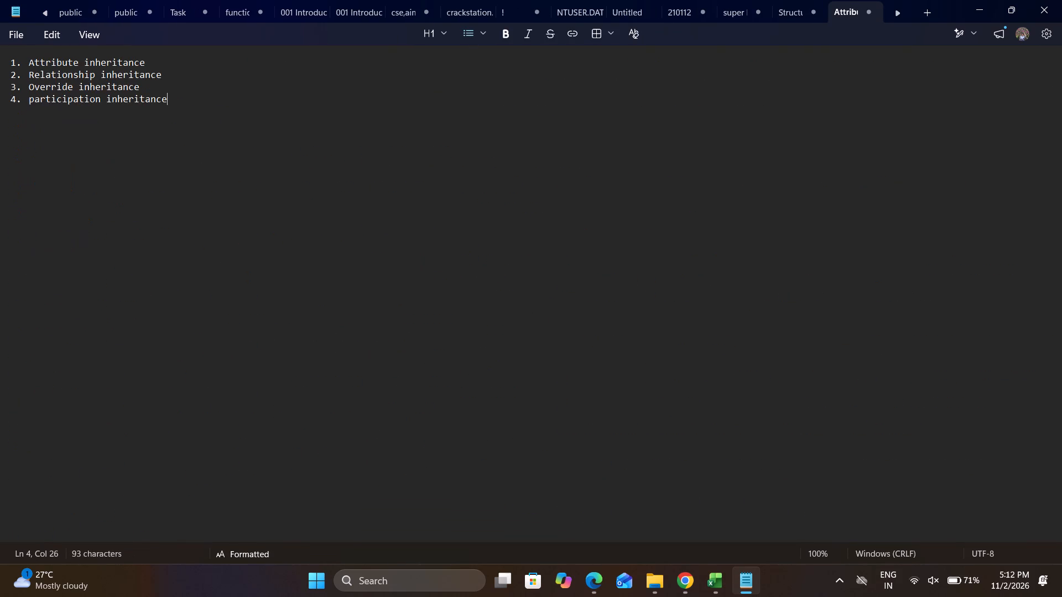
pyautogui.hotkey('ctrl', 'Tab')
pyautogui.hotkey('ctrl', 'Tab')
pyautogui.hotkey('ctrl', 'Tab')
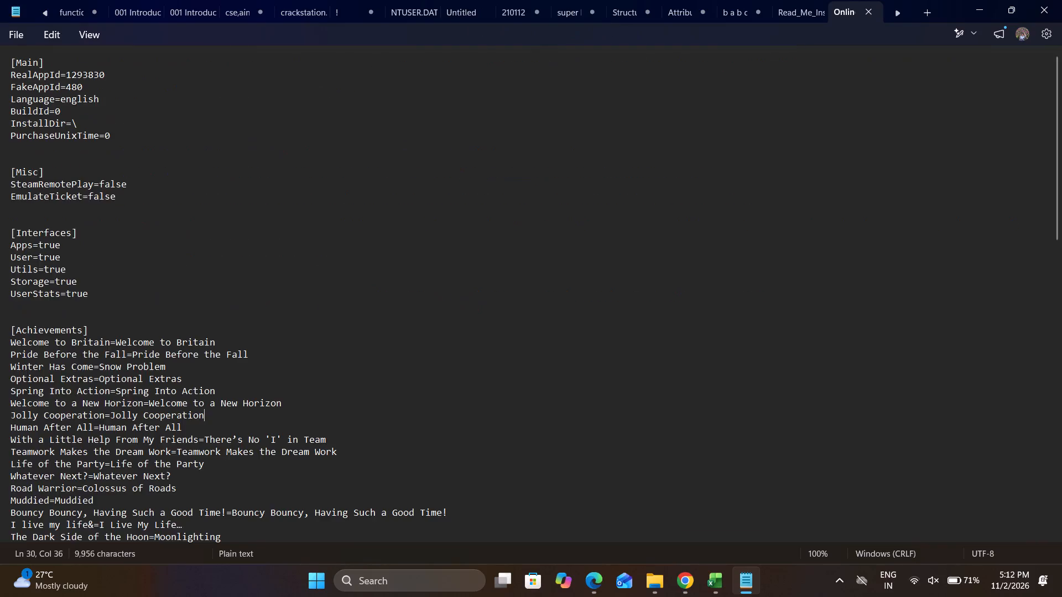
pyautogui.hotkey('ctrl', 'Tab')
pyautogui.hotkey('ctrl', 'Tab')
pyautogui.hotkey('ctrl', 'Tab')
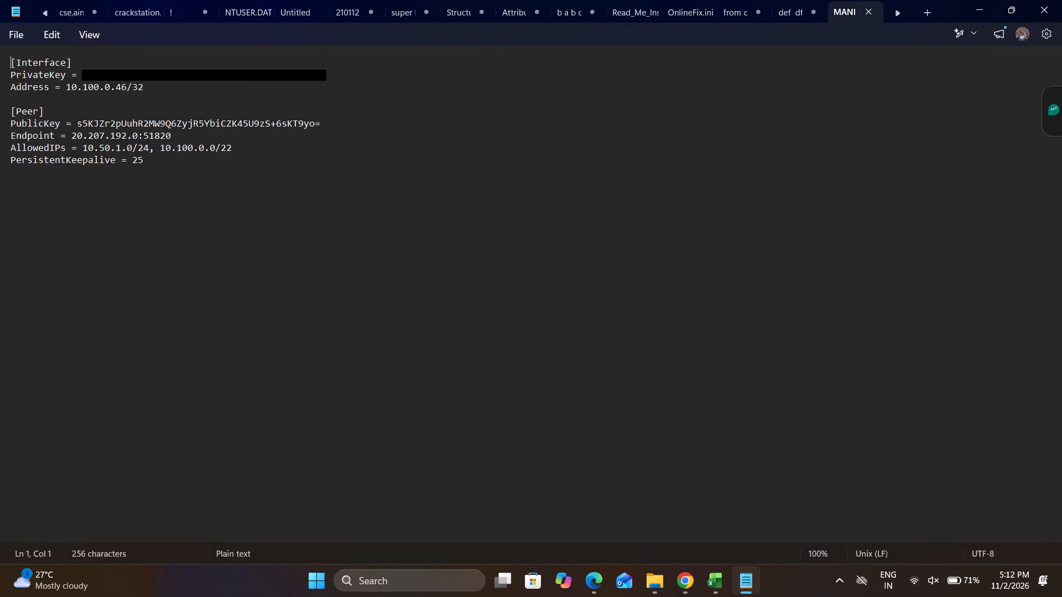
pyautogui.hotkey('shift', 'Left')
pyautogui.hotkey('ctrl', 'Tab')
pyautogui.hotkey('ctrl', 'Left')
pyautogui.hotkey('ctrl', 'Tab')
pyautogui.hotkey('ctrl', 'Left')
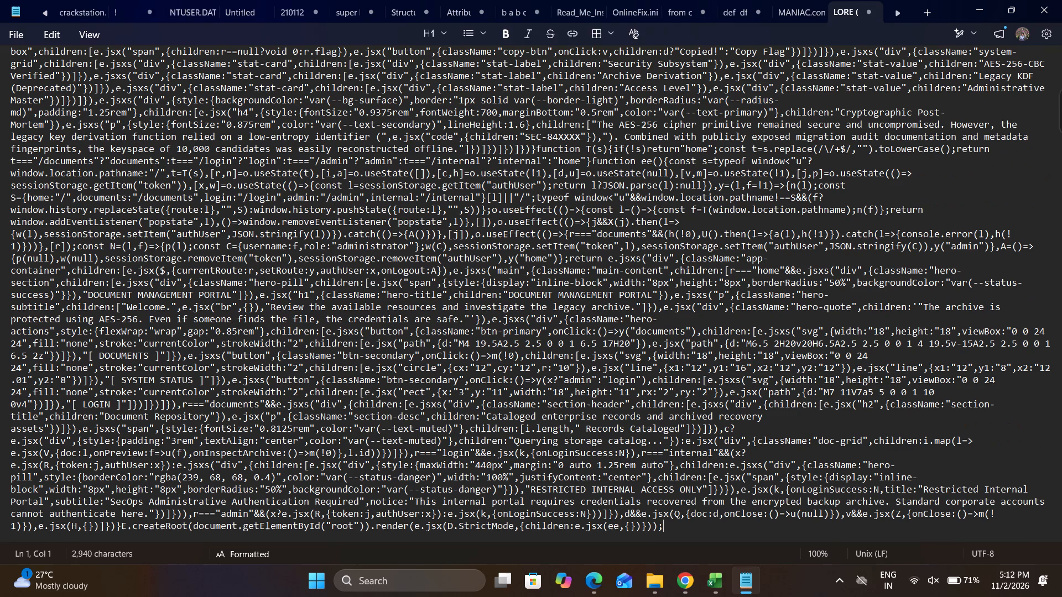
pyautogui.hotkey('ctrl', 'Left')
pyautogui.hotkey('ctrl', 'Left')
pyautogui.hotkey('ctrl', 'Left')
pyautogui.hotkey('ctrl', 'Down')
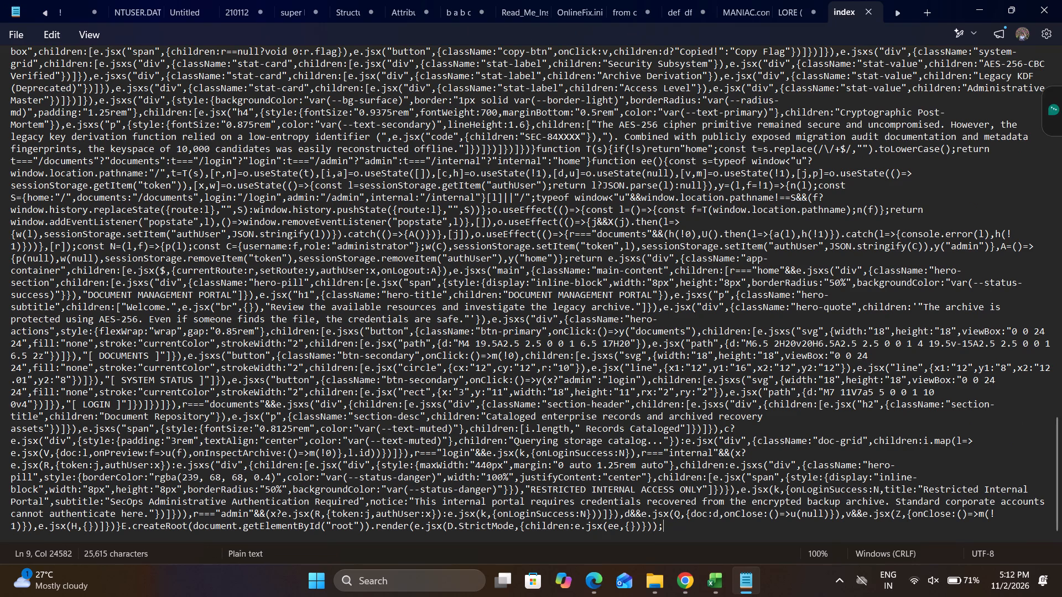
pyautogui.hotkey('ctrl', 'Right')
pyautogui.hotkey('ctrl', 'Down')
pyautogui.hotkey('ctrl', 'Right')
pyautogui.press('Right')
pyautogui.hotkey('ctrl', 'Tab')
pyautogui.hotkey('ctrl', 'Tab')
pyautogui.hotkey('ctrl', 'Tab')
pyautogui.hotkey('ctrl', 'Tab')
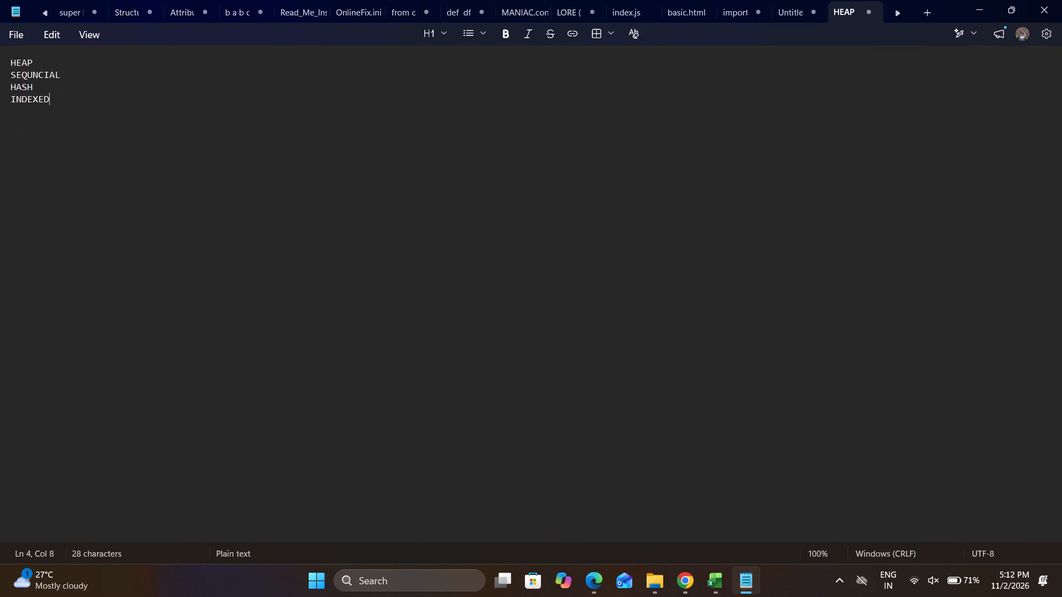
pyautogui.hotkey('ctrl', 'Tab')
pyautogui.hotkey('ctrl', 'Tab')
pyautogui.hotkey('ctrl', 'Tab')
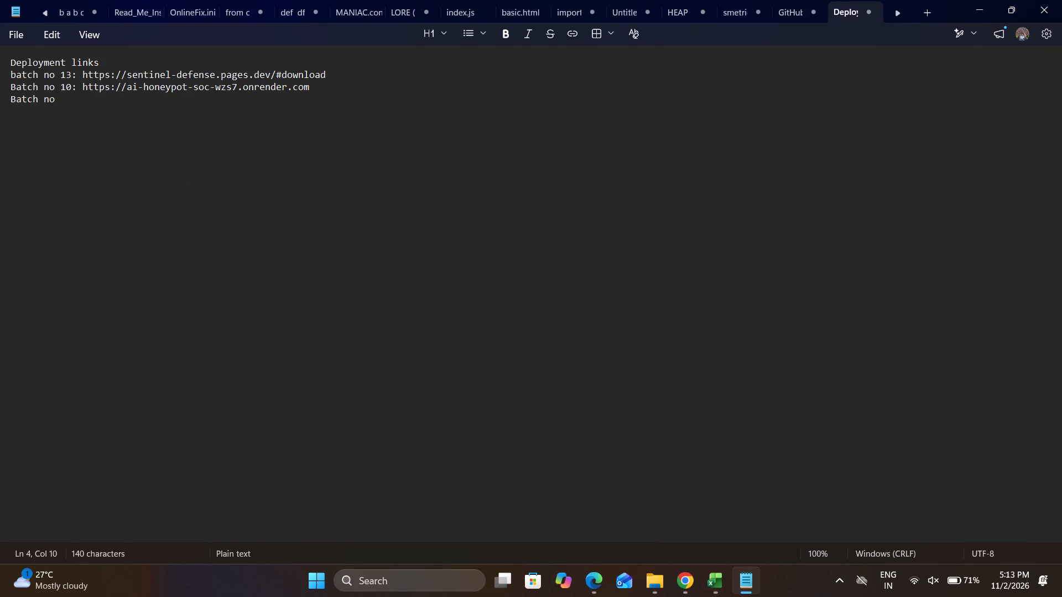
pyautogui.click(783, 8)
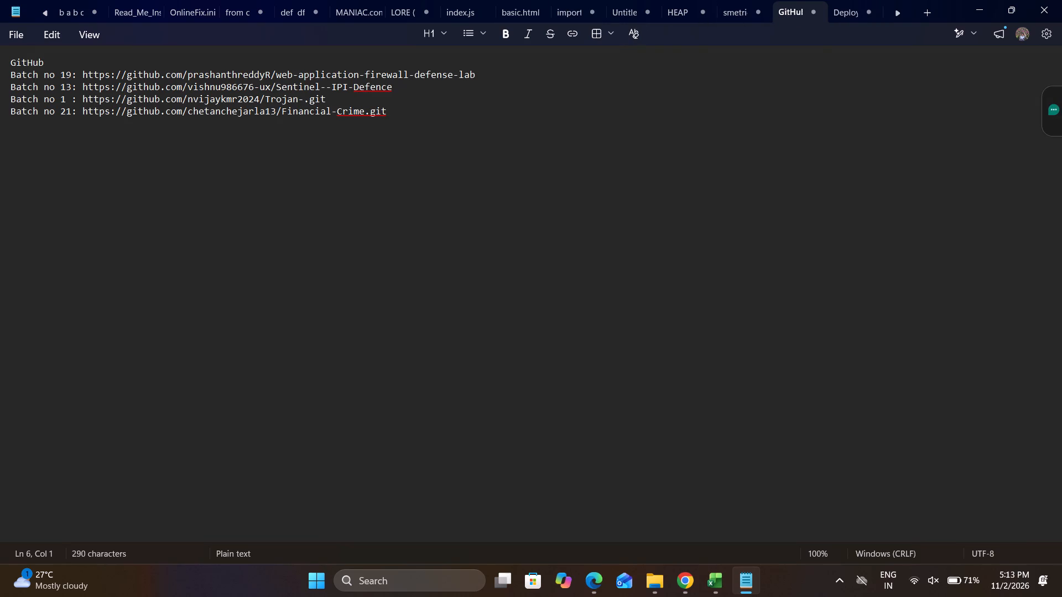
# Copy the batch 19 repository link without its batch label and switch to the GitHub Links workbook in Excel.
pyautogui.moveTo(479, 76); pyautogui.dragTo(77, 62)
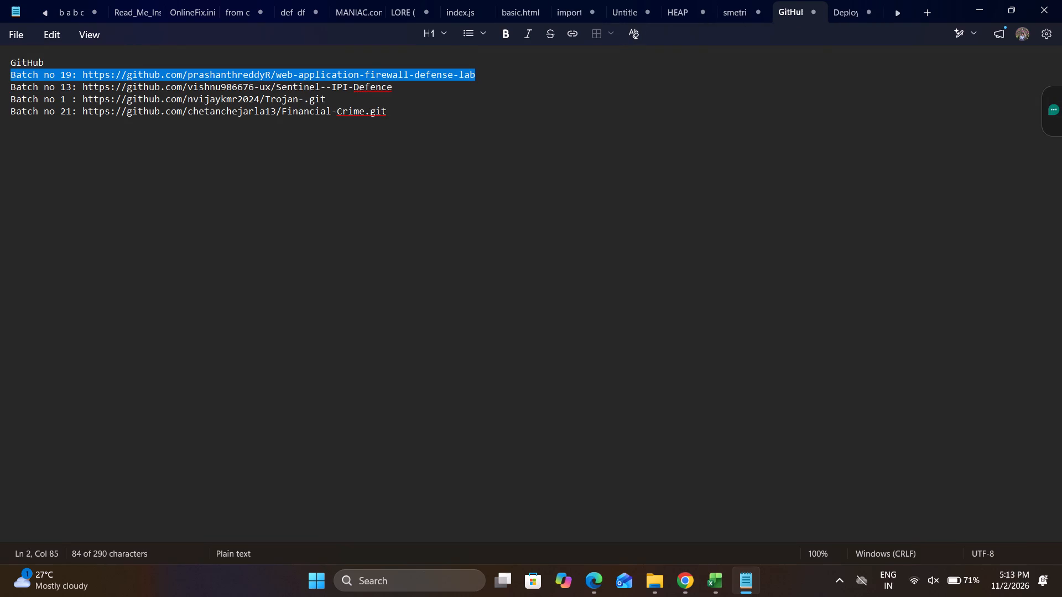
pyautogui.moveTo(77, 62); pyautogui.dragTo(85, 72)
pyautogui.hotkey('ctrl', 'c')
pyautogui.hotkey('ctrl', 'c')
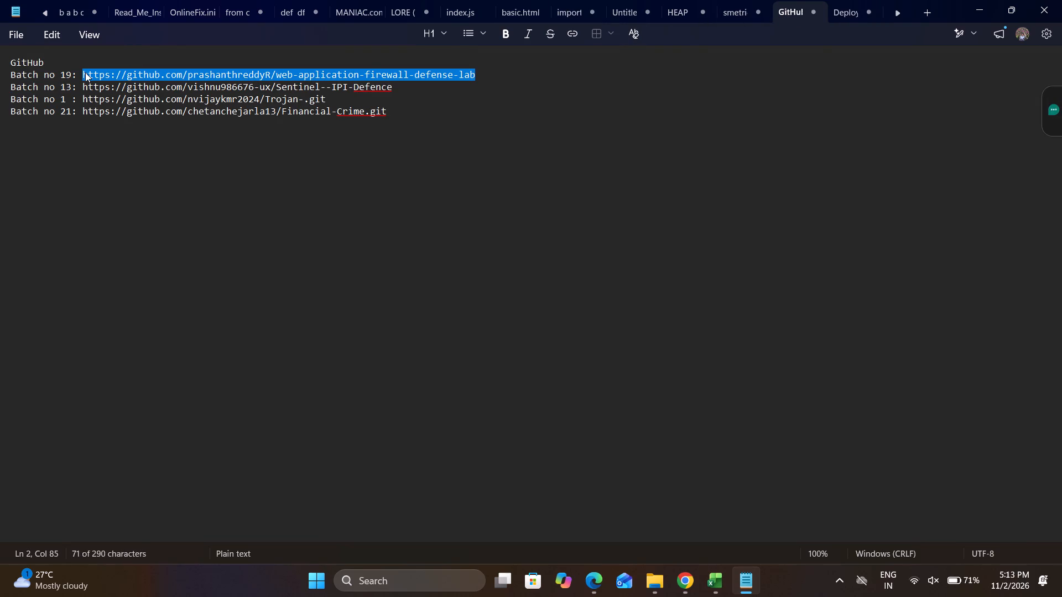
pyautogui.hotkey('alt', 'Tab')
pyautogui.hotkey('alt', 'Tab')
# Paste the copied repository link into the GitHub LINKS cell for batch 19 and return to the GitHub note in Notepad.
pyautogui.scroll(-1, 322, 269)
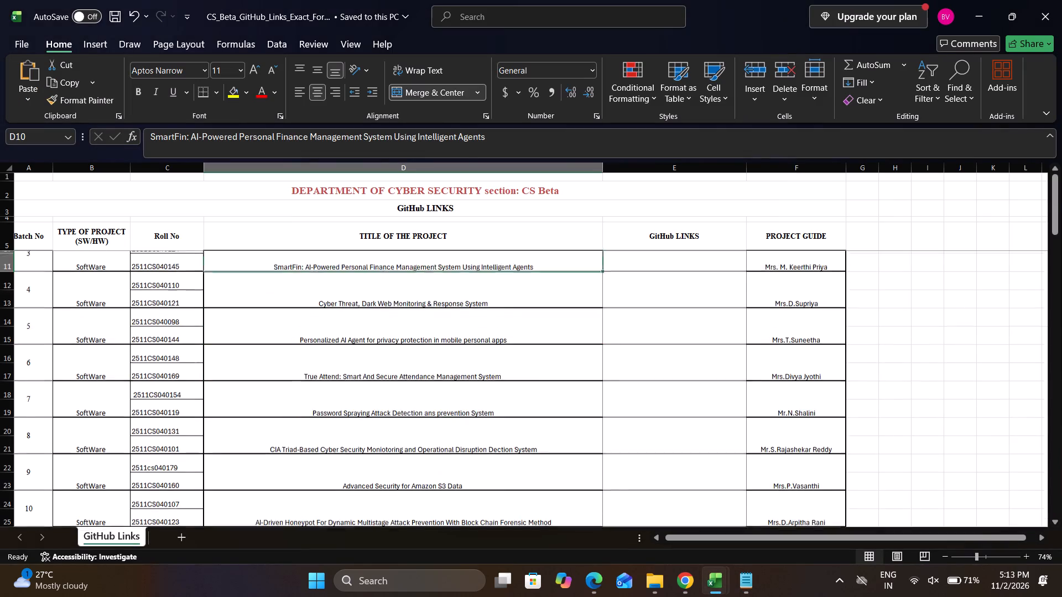
pyautogui.scroll(-1, 322, 269)
pyautogui.scroll(-1, 335, 358)
pyautogui.scroll(-1, 397, 410)
pyautogui.scroll(-2, 450, 470)
pyautogui.scroll(-1, 498, 428)
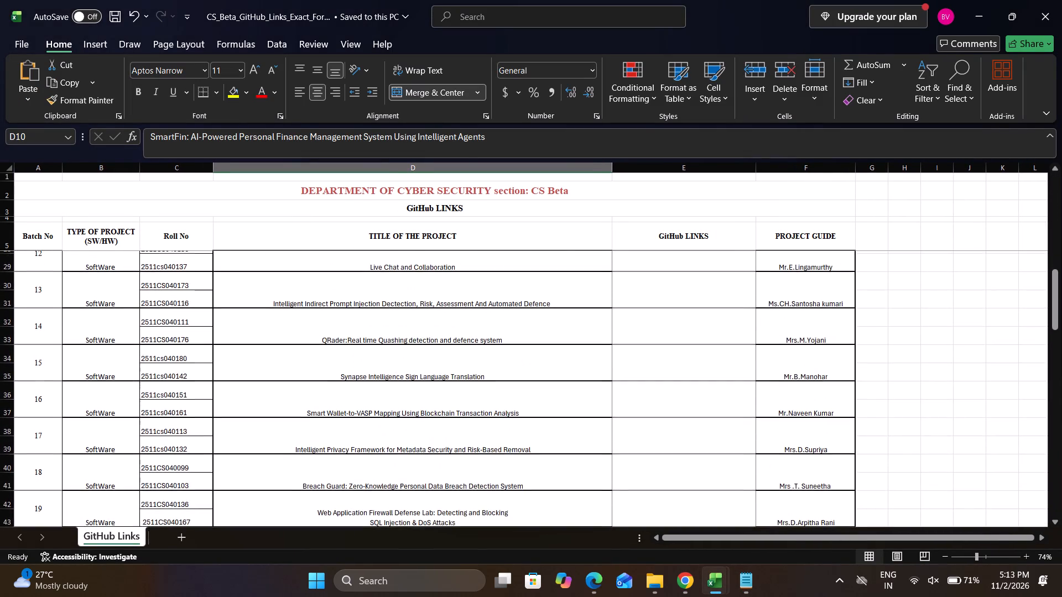
pyautogui.scroll(-1, 516, 446)
pyautogui.doubleClick(667, 459)
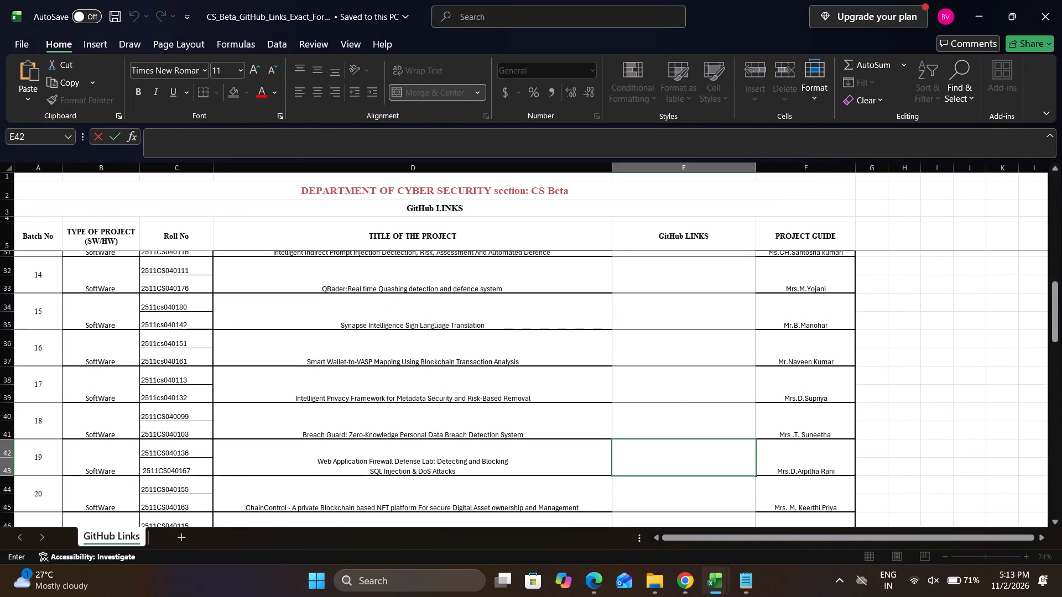
pyautogui.hotkey('ctrl', 'v')
pyautogui.hotkey('alt', 'Tab')
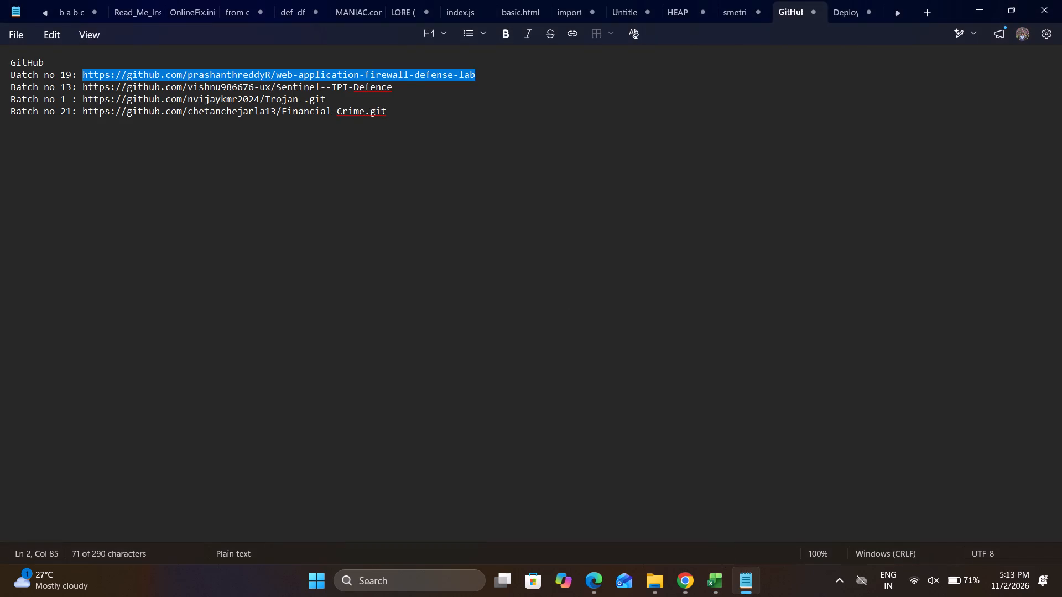
# Copy the batch 13 repository link without its batch label and switch to the GitHub Links workbook in Excel.
pyautogui.moveTo(399, 83); pyautogui.dragTo(125, 72)
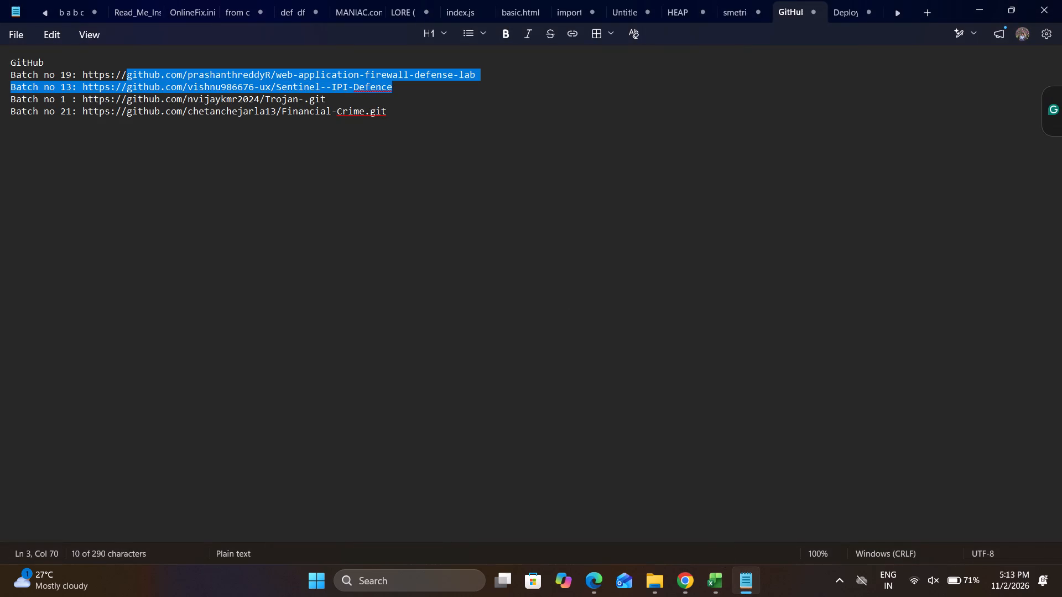
pyautogui.moveTo(125, 72); pyautogui.dragTo(85, 89)
pyautogui.hotkey('ctrl', 'c')
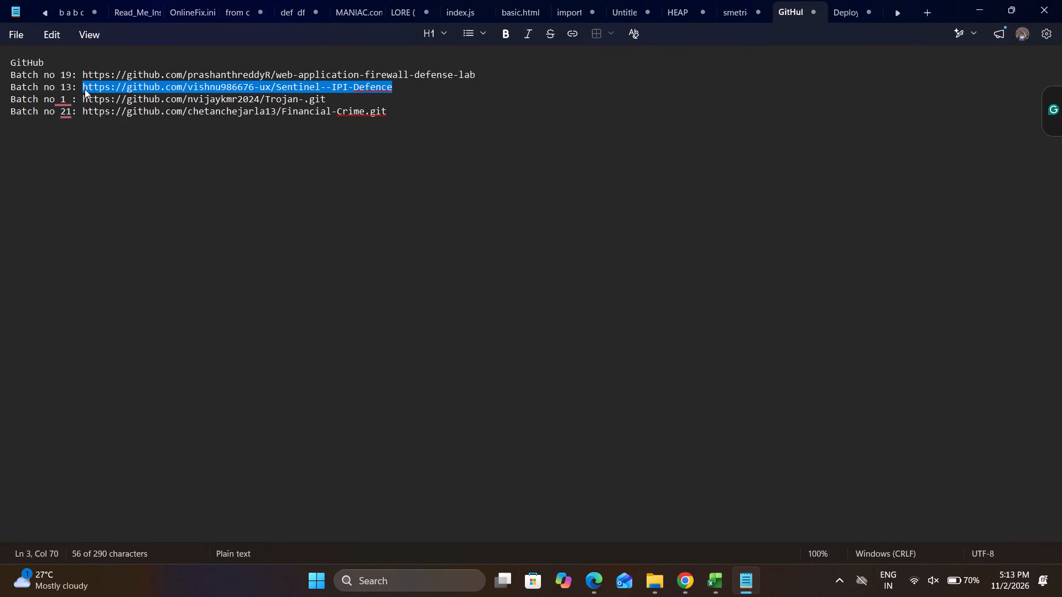
pyautogui.hotkey('ctrl', 'c')
pyautogui.hotkey('alt', 'Tab')
pyautogui.scroll(-1, 317, 235)
pyautogui.scroll(2, 317, 314)
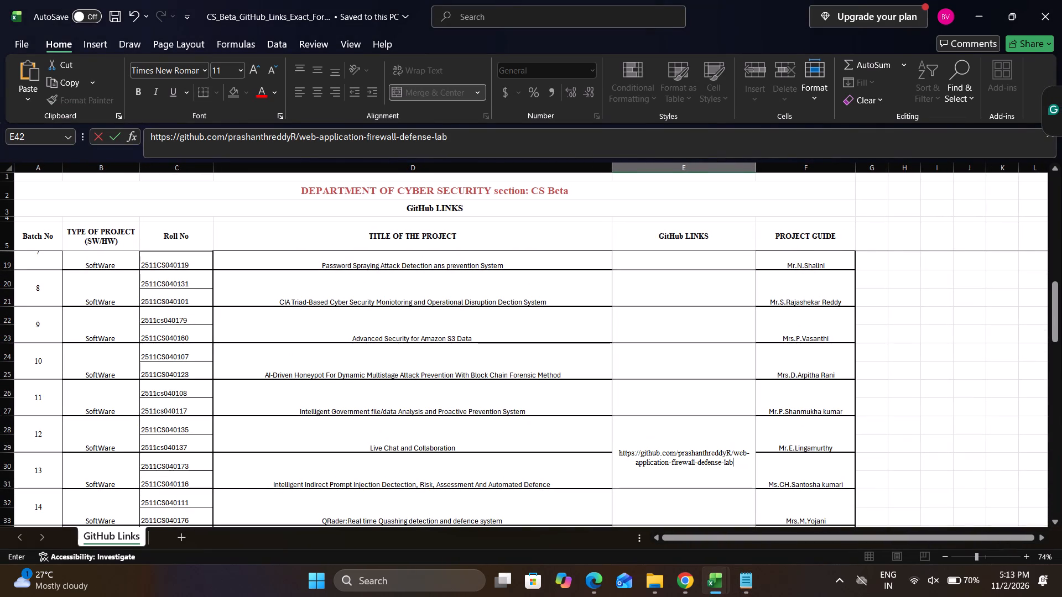
pyautogui.click(634, 407)
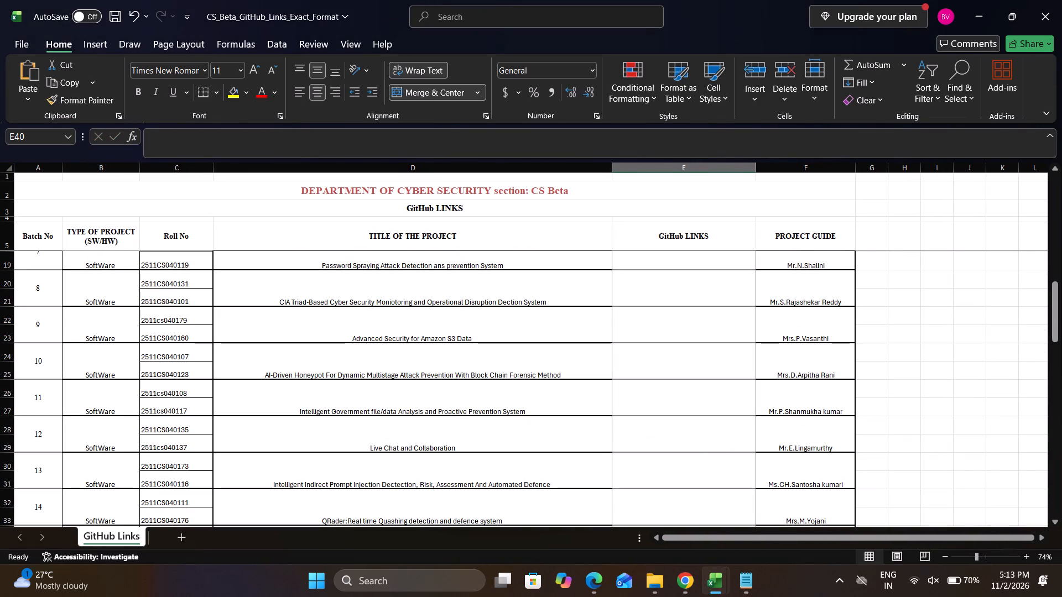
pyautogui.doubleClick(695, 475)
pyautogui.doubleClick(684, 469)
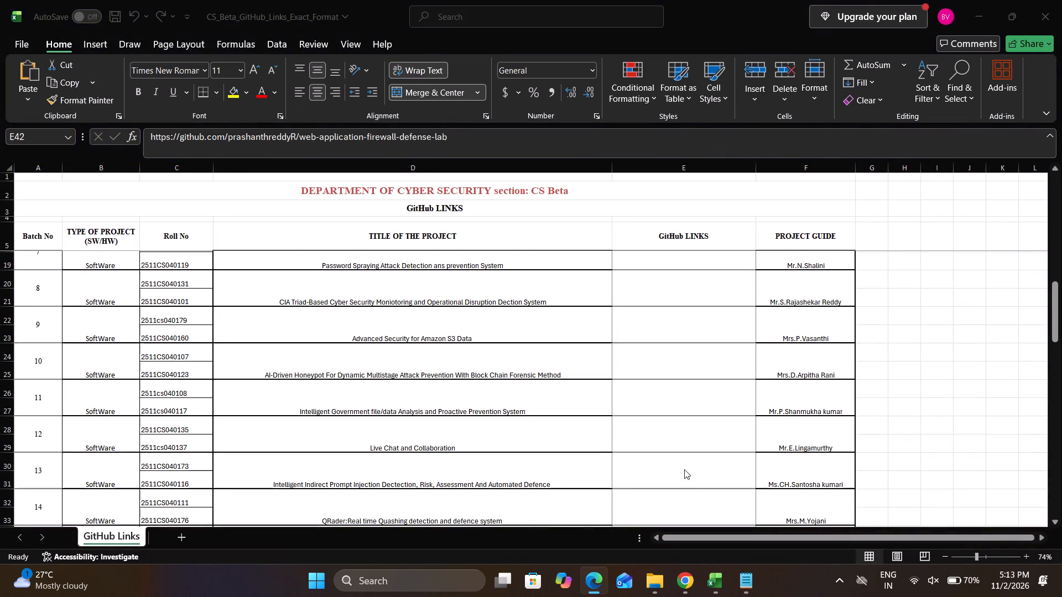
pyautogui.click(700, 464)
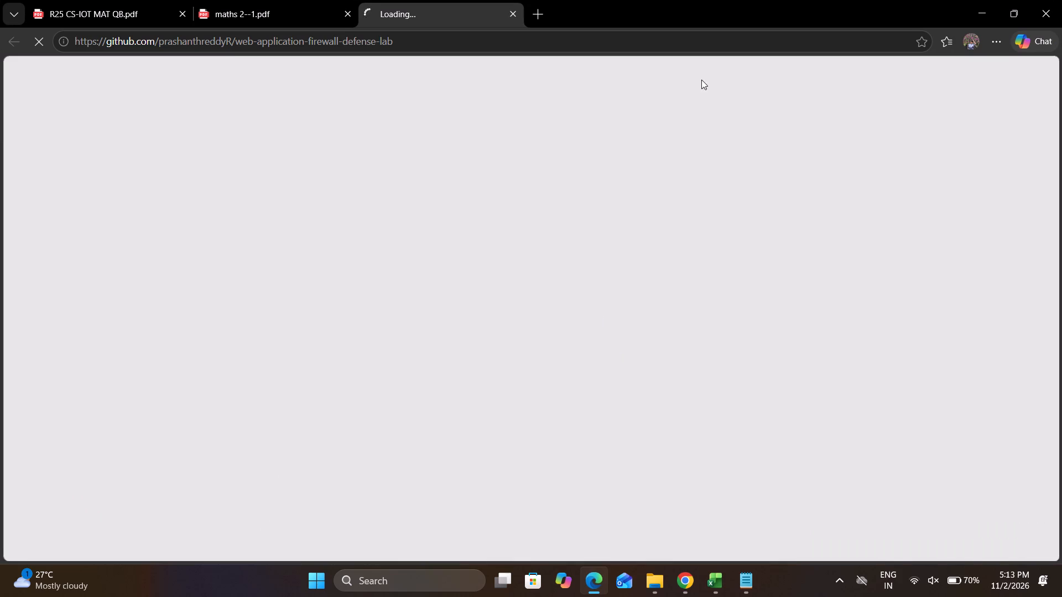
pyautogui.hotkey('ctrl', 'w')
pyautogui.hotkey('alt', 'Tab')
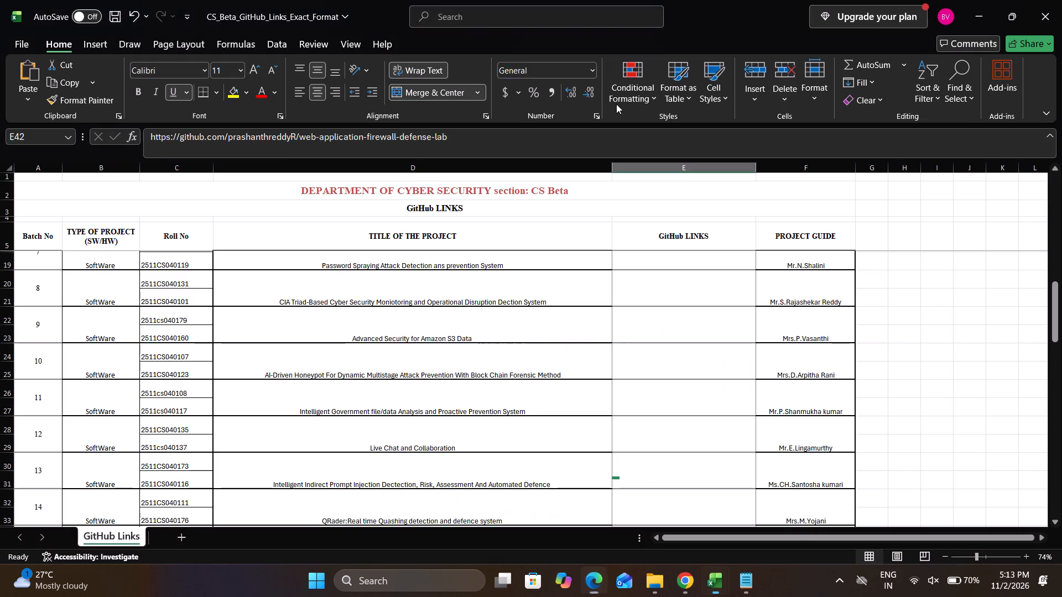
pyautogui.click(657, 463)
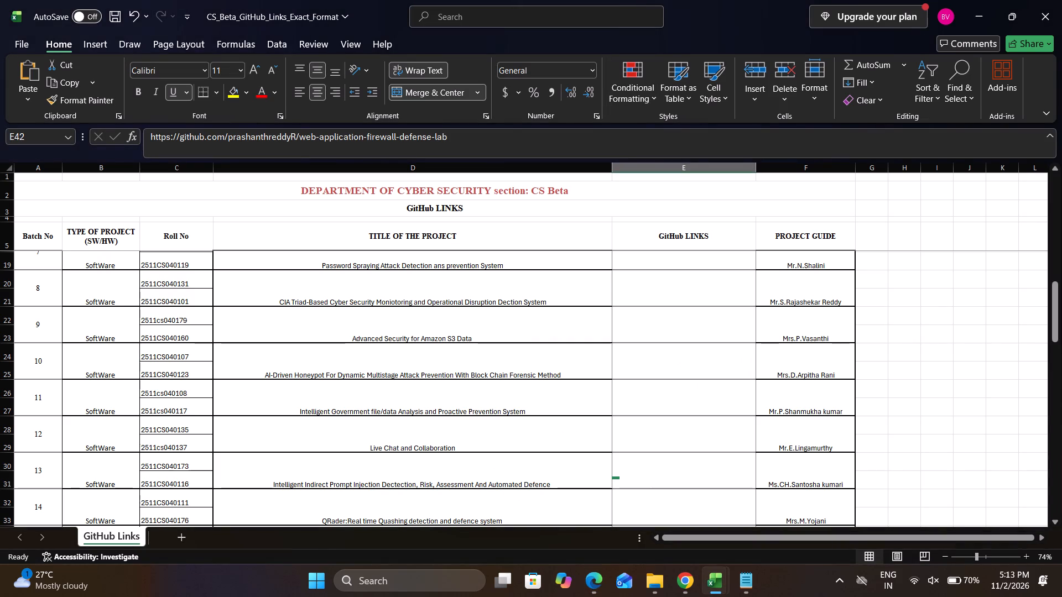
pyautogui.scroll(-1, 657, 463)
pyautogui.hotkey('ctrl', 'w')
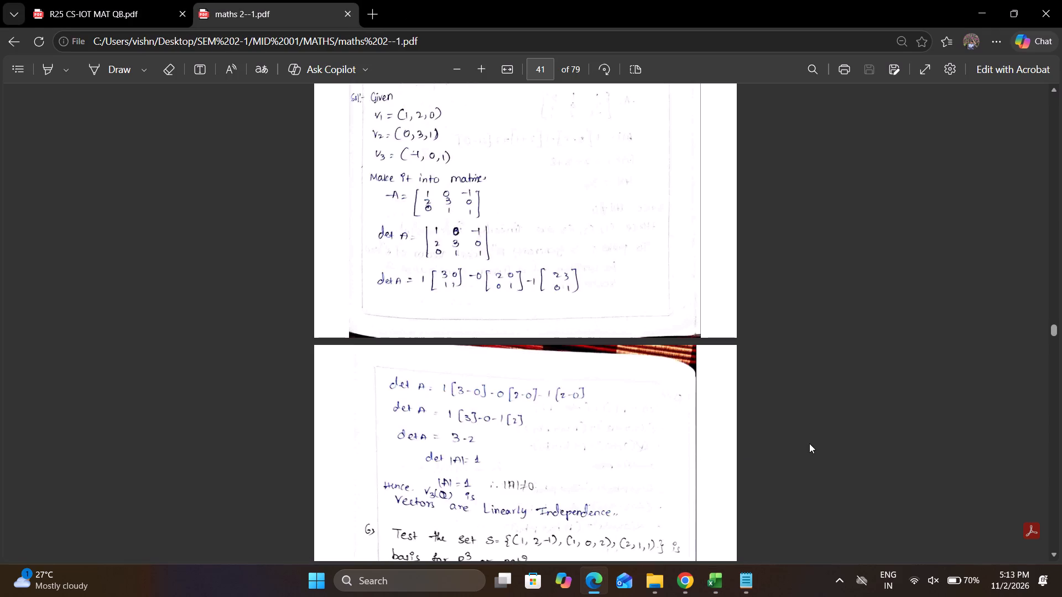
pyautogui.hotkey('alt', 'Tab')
# Paste the copied repository link into the GitHub LINKS cell for batch 13 in the Excel workbook.
pyautogui.click(893, 399)
pyautogui.scroll(-1, 893, 399)
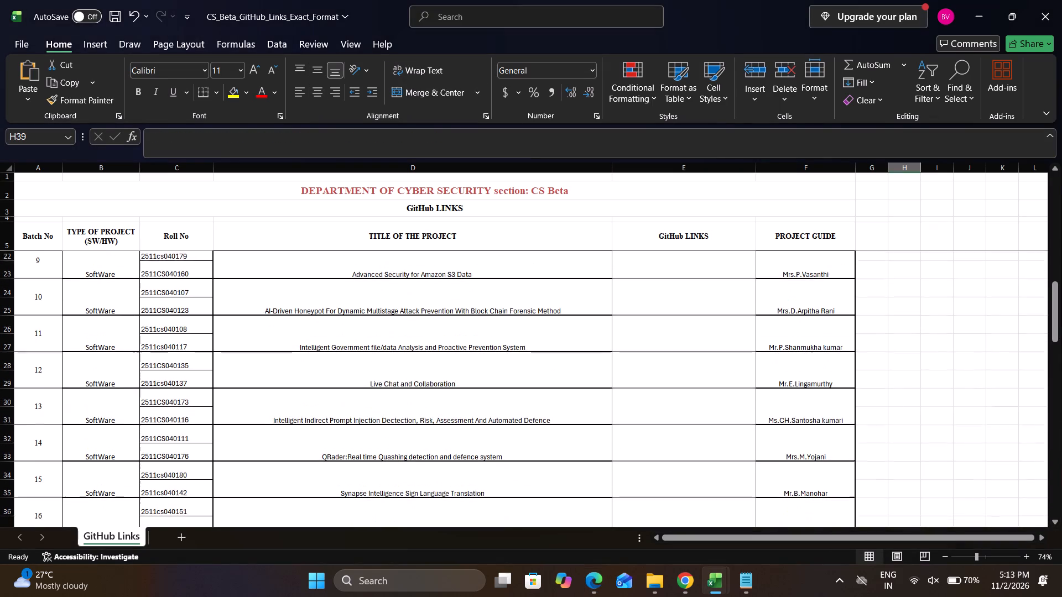
pyautogui.hotkey('alt', 'Tab')
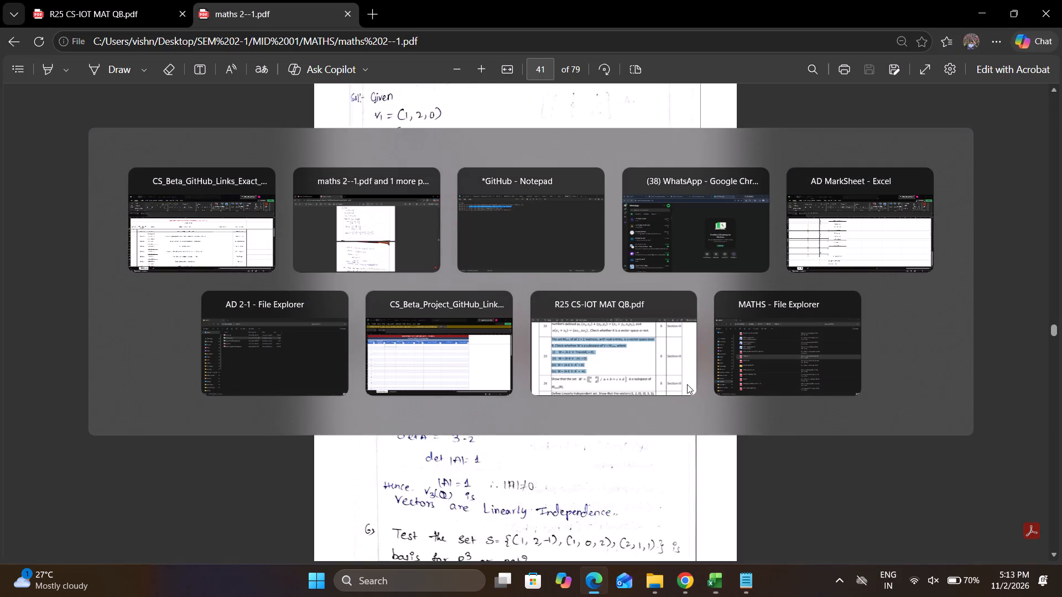
pyautogui.hotkey('alt', 'Tab')
pyautogui.hotkey('alt', 'Tab')
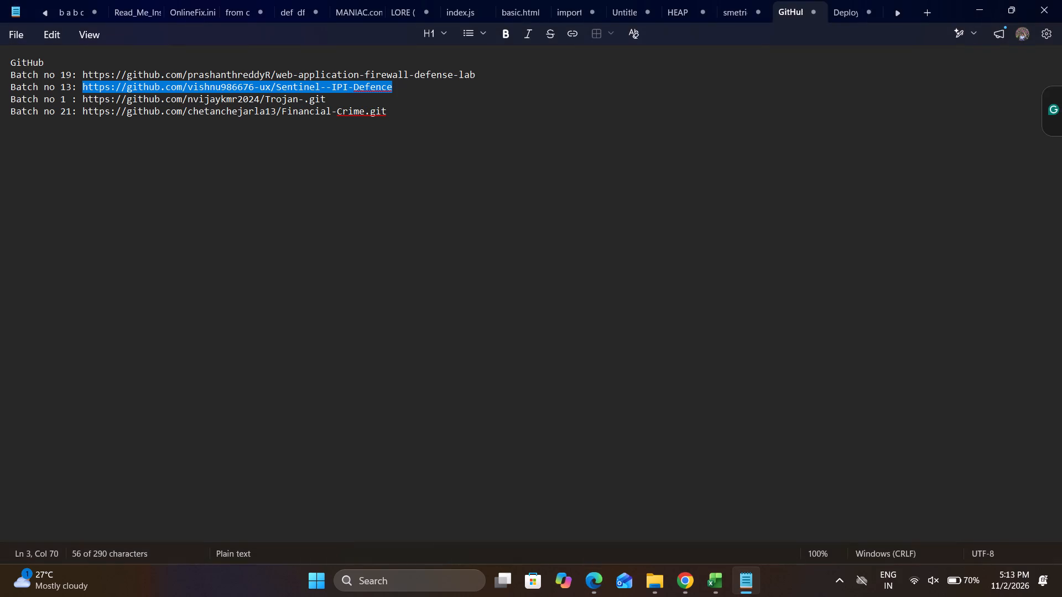
pyautogui.hotkey('alt', 'Tab')
pyautogui.hotkey('alt', 'Tab')
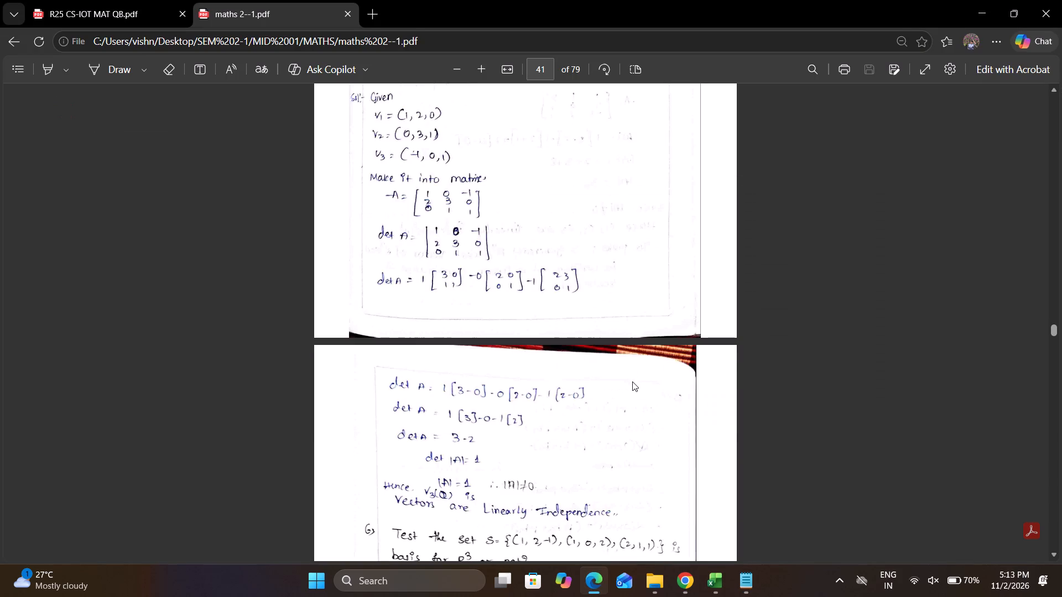
pyautogui.hotkey('alt', 'Tab')
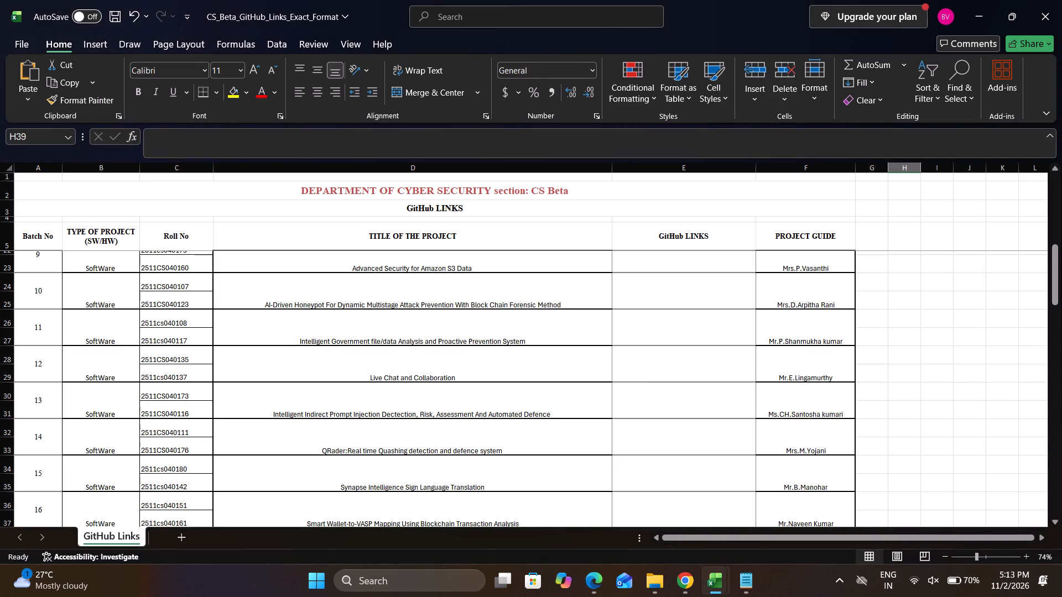
pyautogui.doubleClick(700, 407)
pyautogui.hotkey('ctrl', 'v')
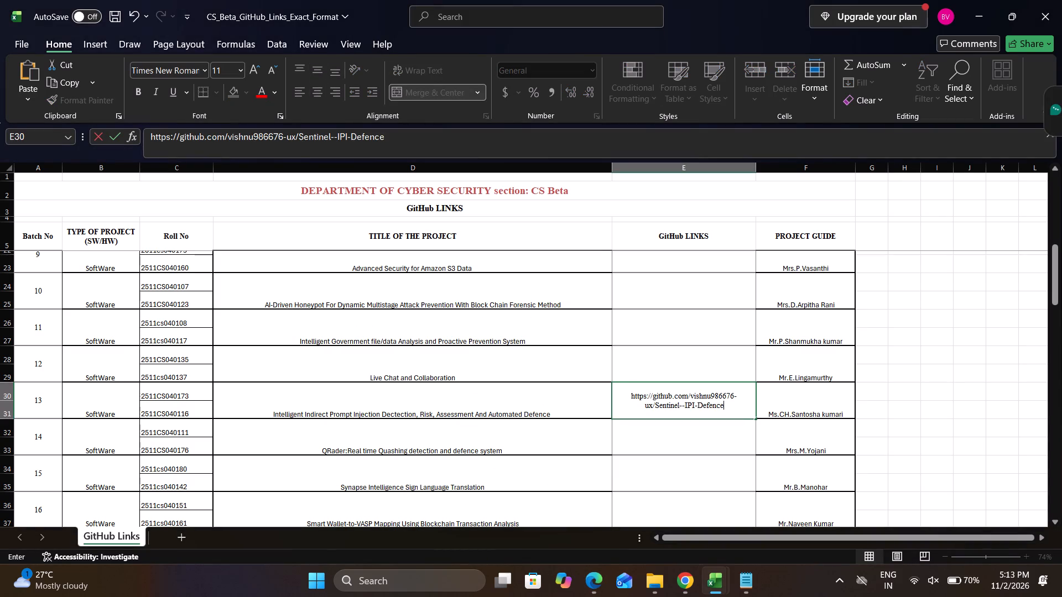
pyautogui.click(919, 368)
# Switch to the GitHub note in Notepad and copy the batch 1 repository link without its batch label.
pyautogui.hotkey('alt', 'Tab')
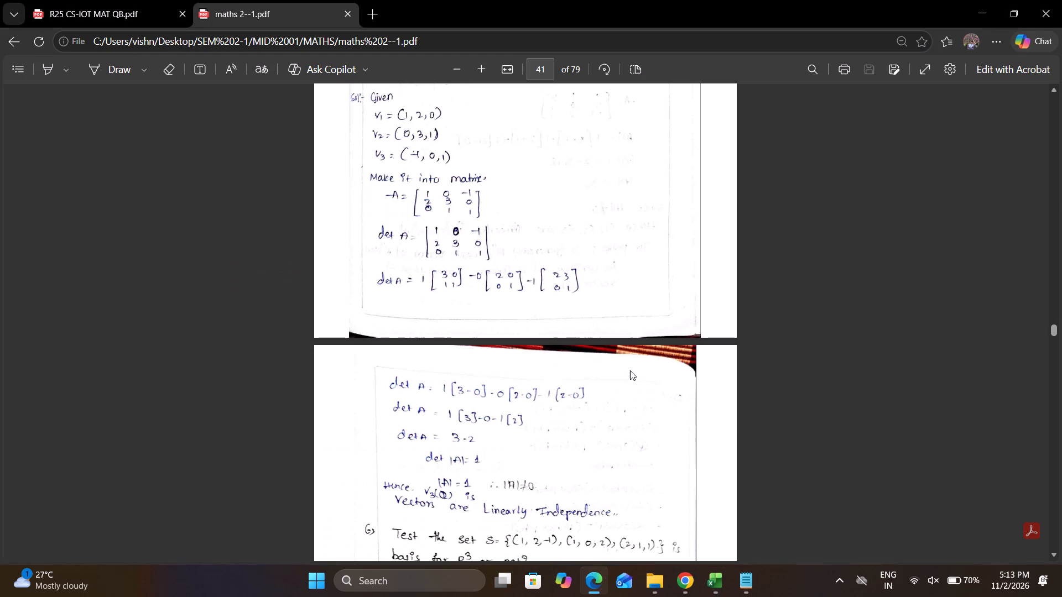
pyautogui.hotkey('alt', 'Tab')
pyautogui.hotkey('alt', 'Tab')
pyautogui.hotkey('alt', 'Tab')
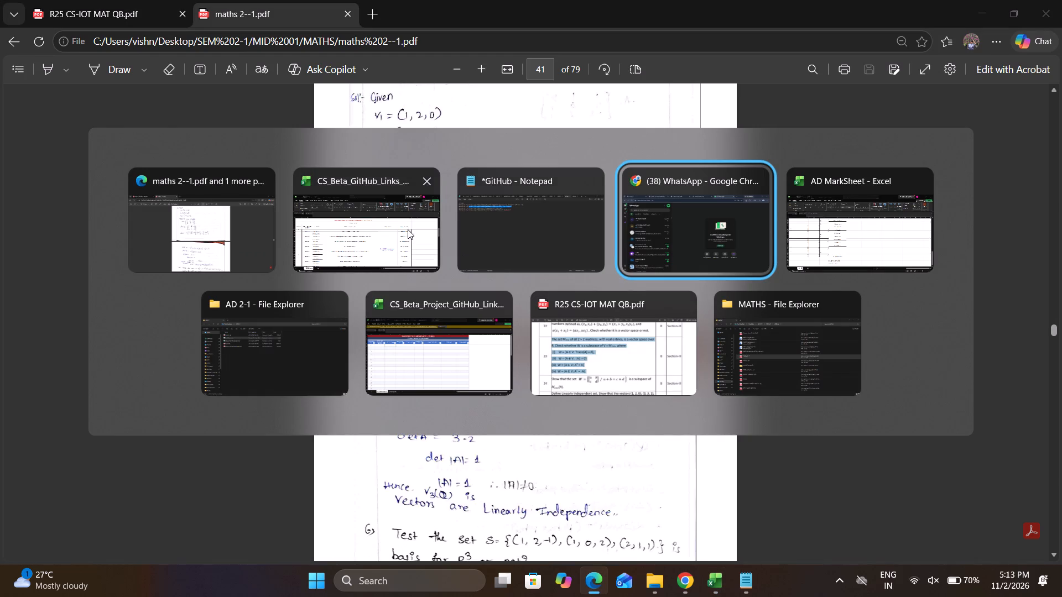
pyautogui.keyDown('alt'); pyautogui.click(496, 216); pyautogui.keyUp('alt')
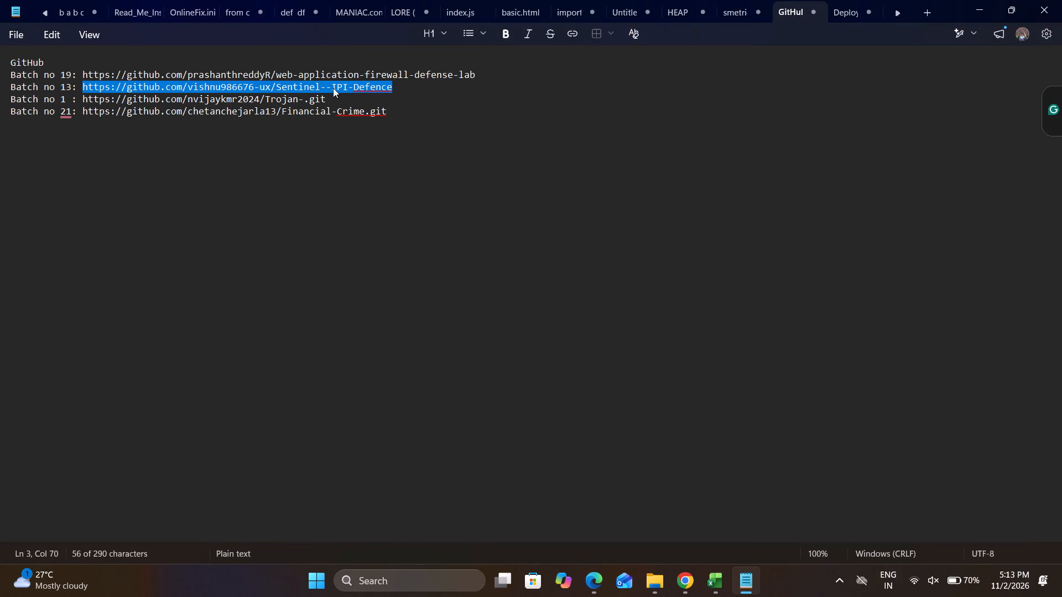
pyautogui.moveTo(327, 101); pyautogui.dragTo(96, 102)
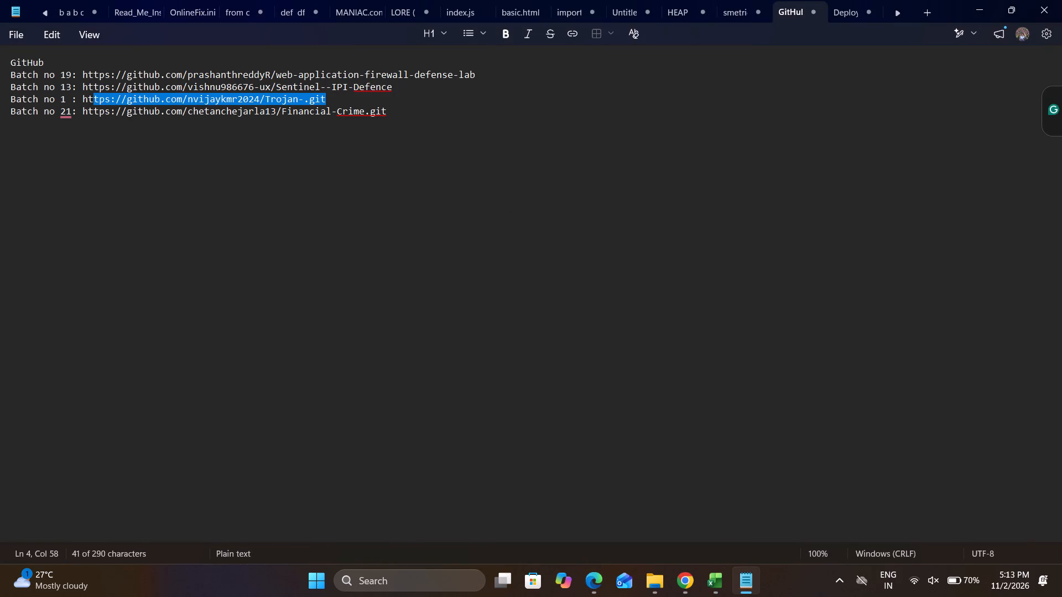
pyautogui.moveTo(96, 102); pyautogui.dragTo(75, 102)
pyautogui.click(75, 102)
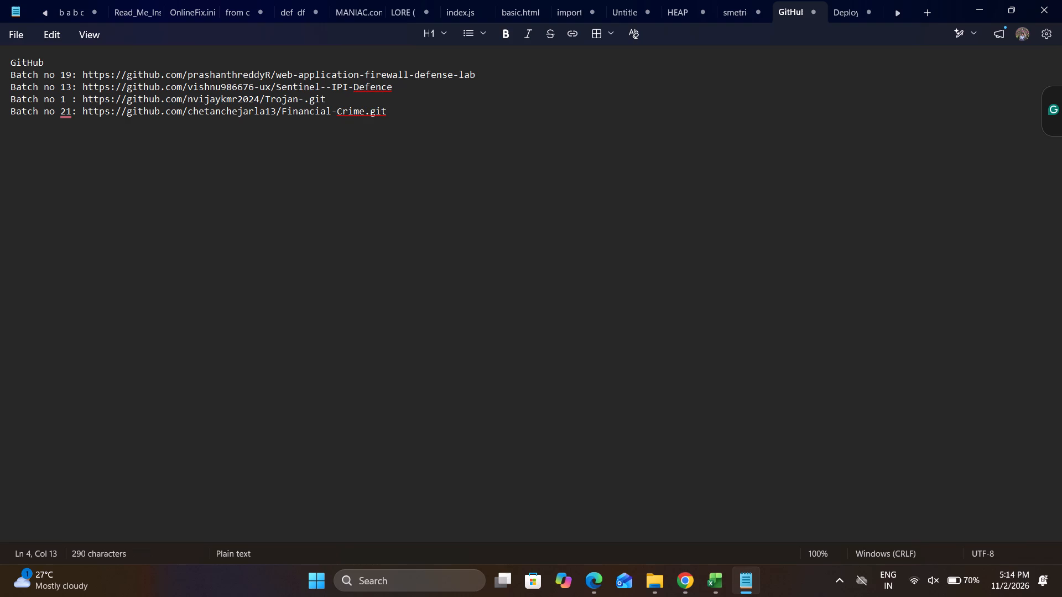
pyautogui.moveTo(83, 101); pyautogui.dragTo(325, 107)
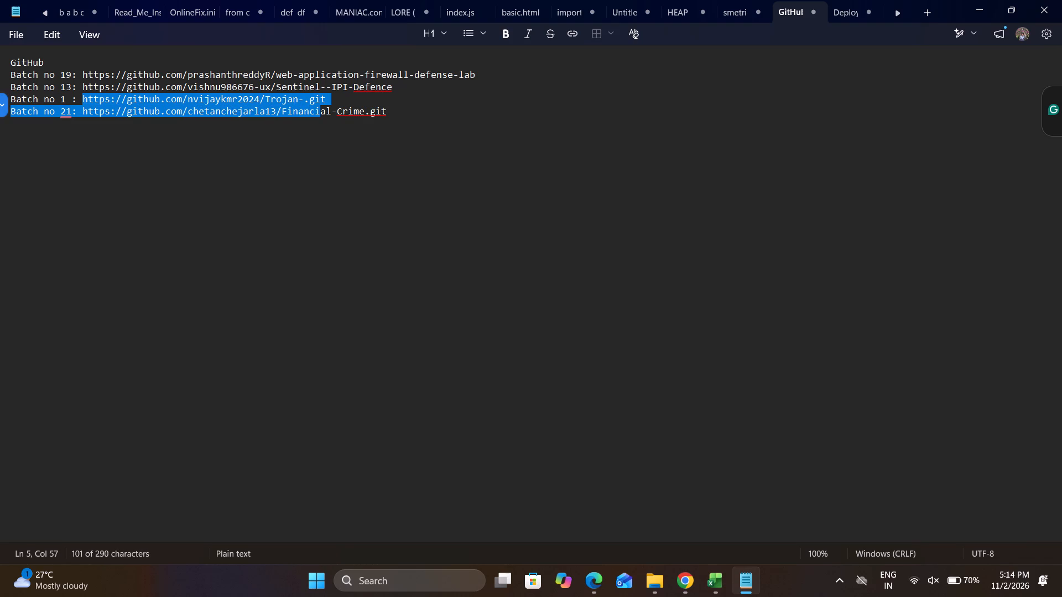
pyautogui.moveTo(325, 107); pyautogui.dragTo(327, 97)
pyautogui.hotkey('ctrl', 'c')
# Switch to the GitHub Links workbook in Excel and paste the copied repository link into the GitHub LINKS cell for batch 1.
pyautogui.hotkey('alt', 'Tab')
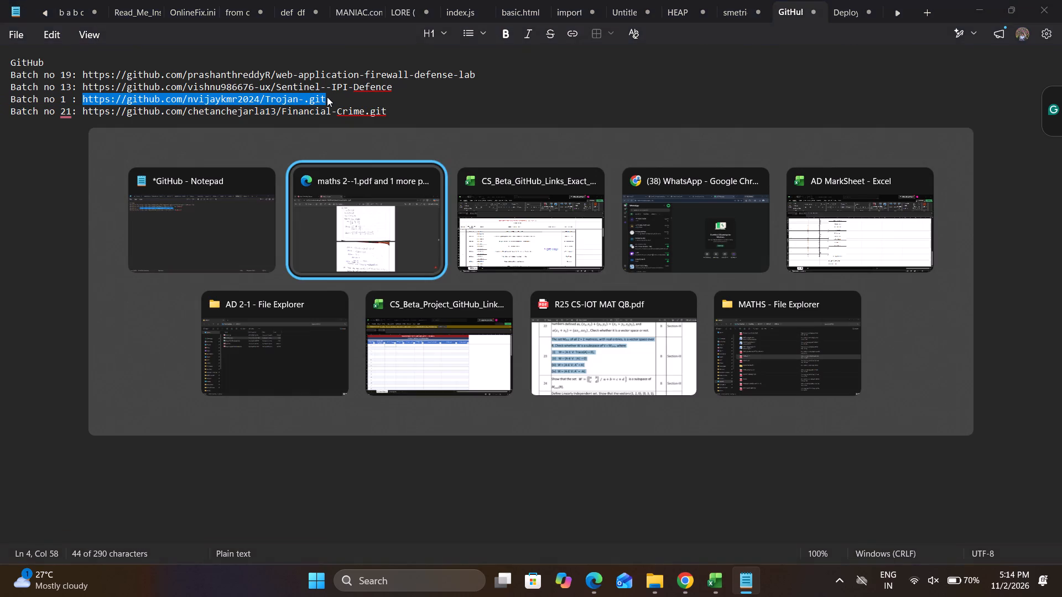
pyautogui.hotkey('alt', 'Tab')
pyautogui.hotkey('alt', 'Tab')
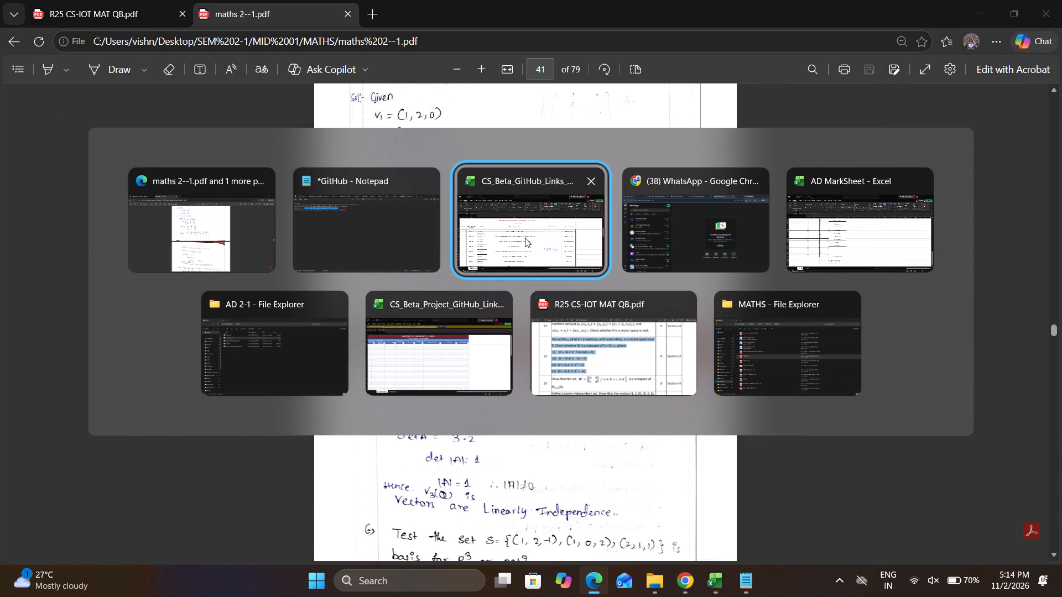
pyautogui.scroll(5, 572, 354)
pyautogui.doubleClick(676, 354)
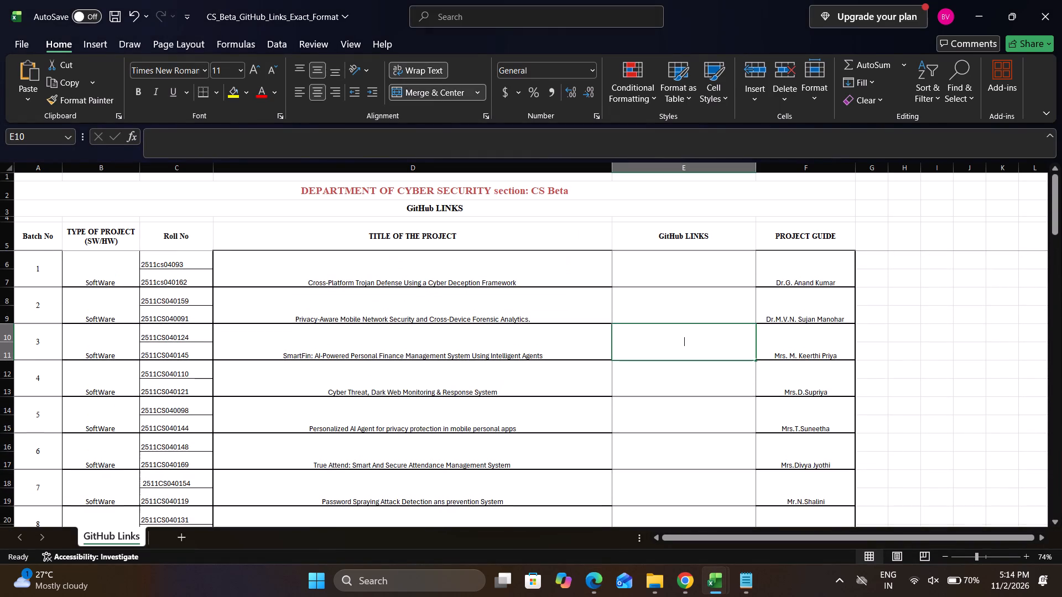
pyautogui.doubleClick(686, 269)
pyautogui.hotkey('ctrl', 'v')
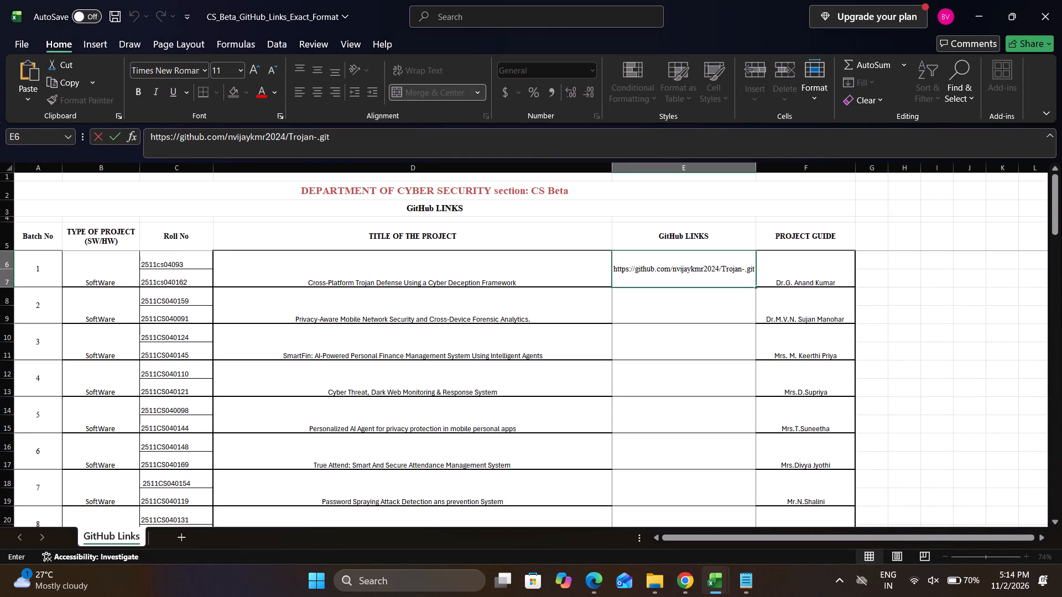
pyautogui.click(896, 299)
# Switch to the GitHub note in Notepad and select the batch 21 repository link without its batch label.
pyautogui.hotkey('alt', 'Tab')
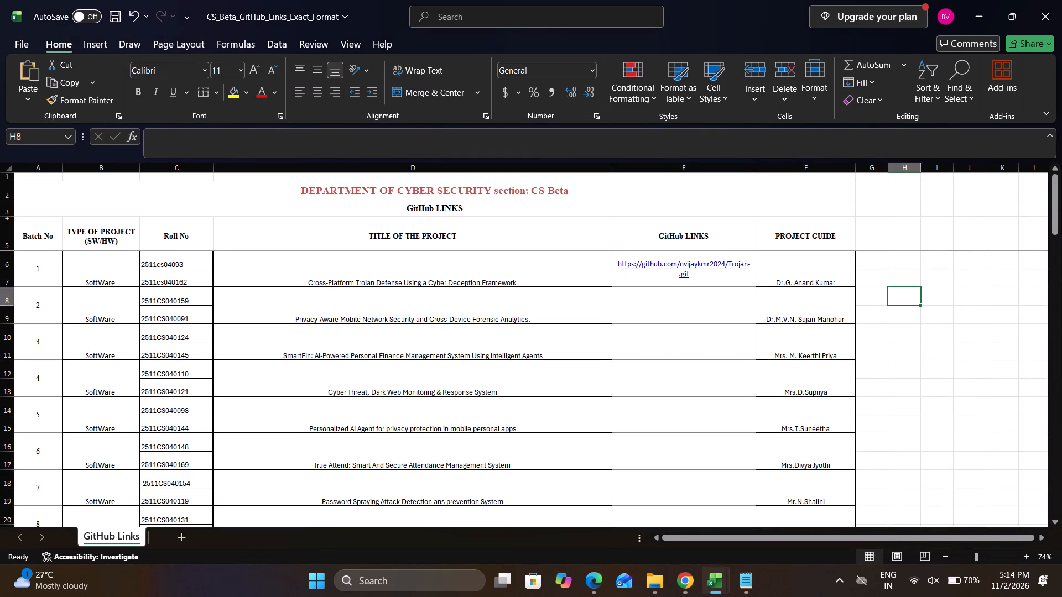
pyautogui.hotkey('alt', 'Tab')
pyautogui.hotkey('alt', 'Tab')
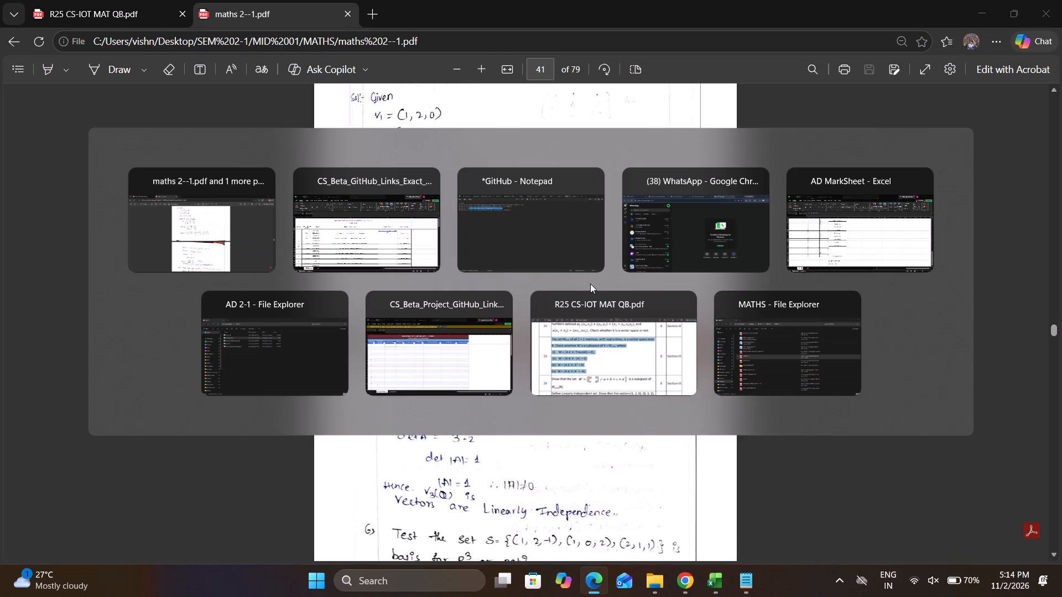
pyautogui.click(429, 210)
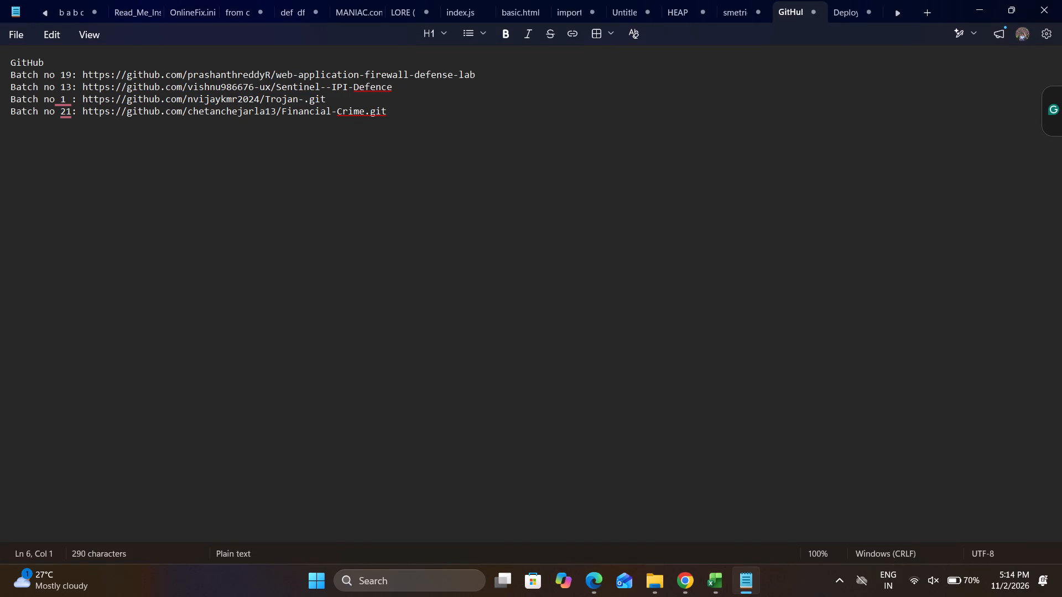
pyautogui.moveTo(389, 113); pyautogui.dragTo(135, 110)
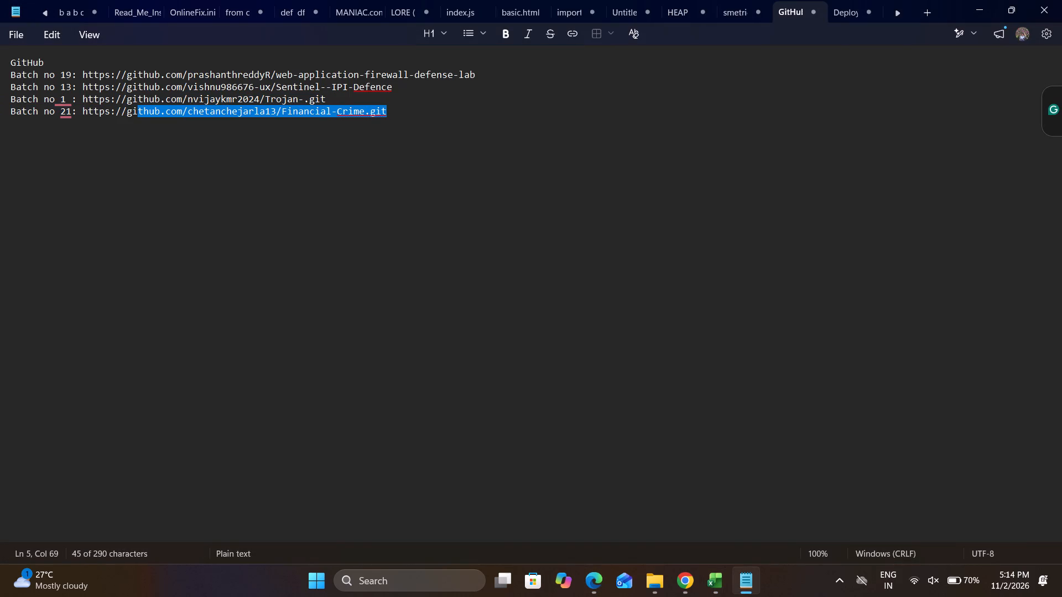
pyautogui.moveTo(135, 110); pyautogui.dragTo(80, 111)
pyautogui.hscroll(-1, 125, 111)
# Copy the selected batch 21 repository link and paste it into batch 21's GitHub LINKS cell in the CS_Beta_GitHub_Links_Exact_Format workbook in Excel.
pyautogui.hotkey('ctrl', 'c')
pyautogui.hotkey('ctrl', 'c')
pyautogui.hotkey('alt', 'Tab')
pyautogui.hotkey('alt', 'Tab')
pyautogui.hotkey('alt', 'Tab')
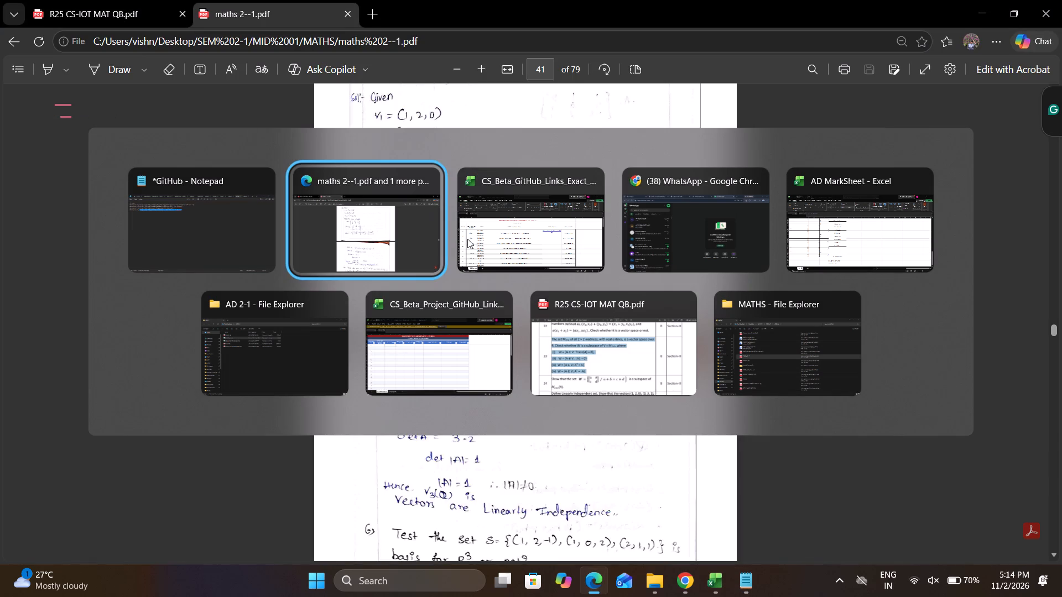
pyautogui.scroll(-1, 544, 341)
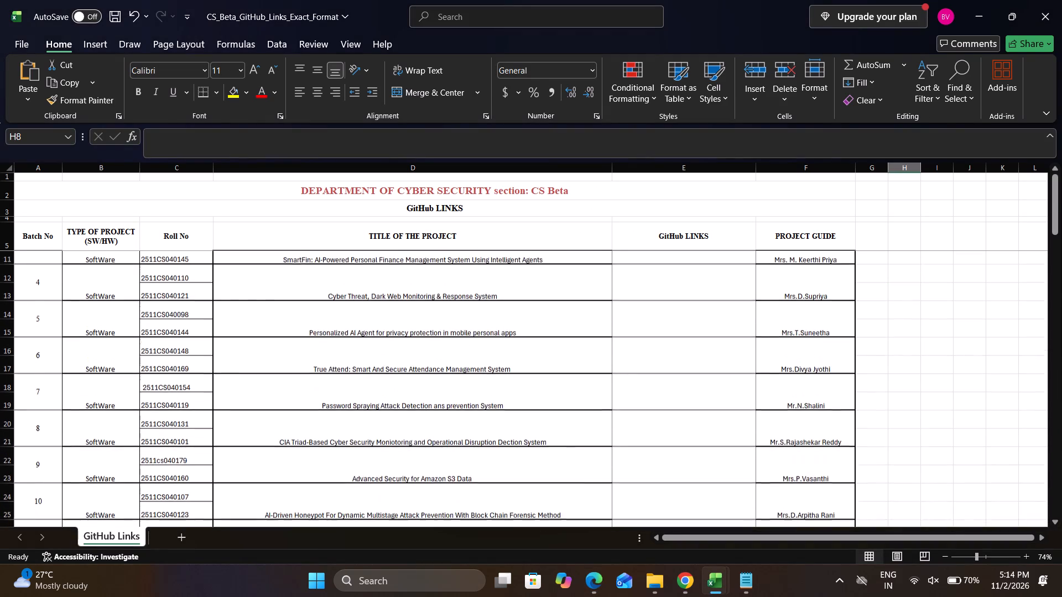
pyautogui.scroll(-3, 544, 341)
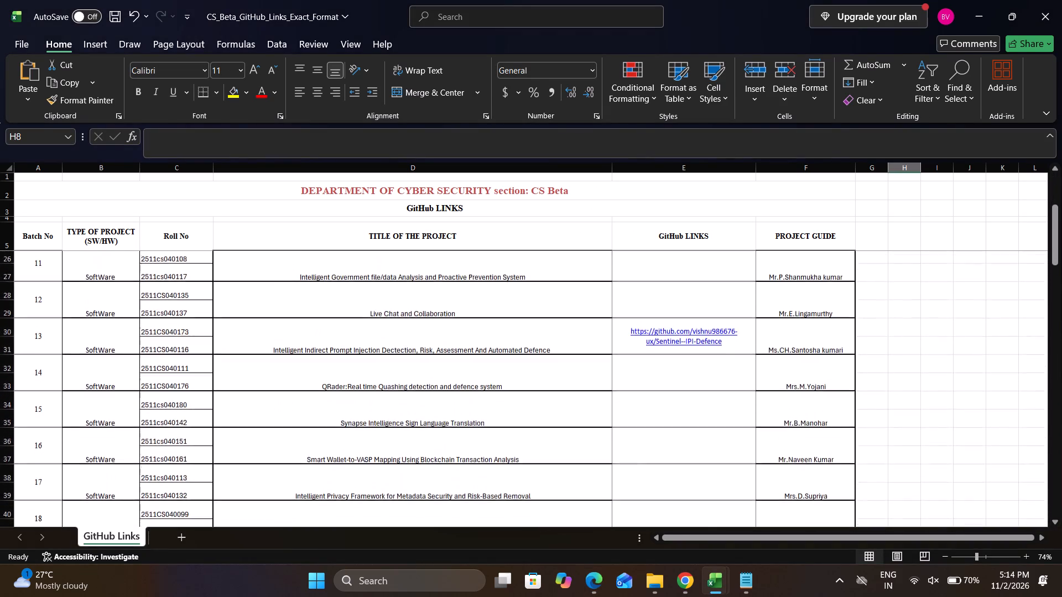
pyautogui.scroll(-2, 544, 341)
pyautogui.scroll(-1, 561, 426)
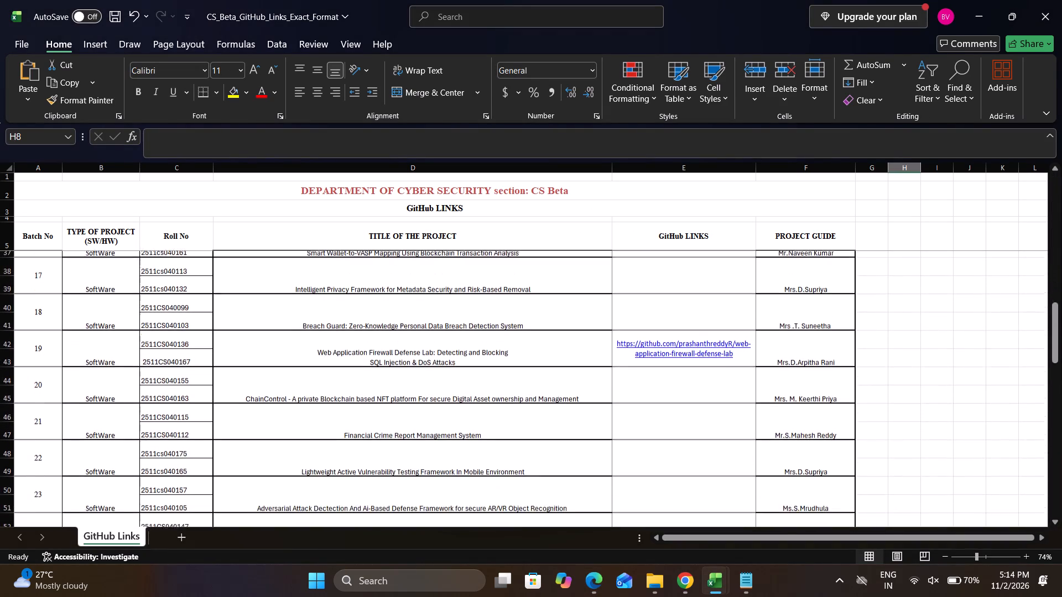
pyautogui.scroll(-1, 561, 426)
pyautogui.doubleClick(649, 413)
pyautogui.hotkey('ctrl', 'v')
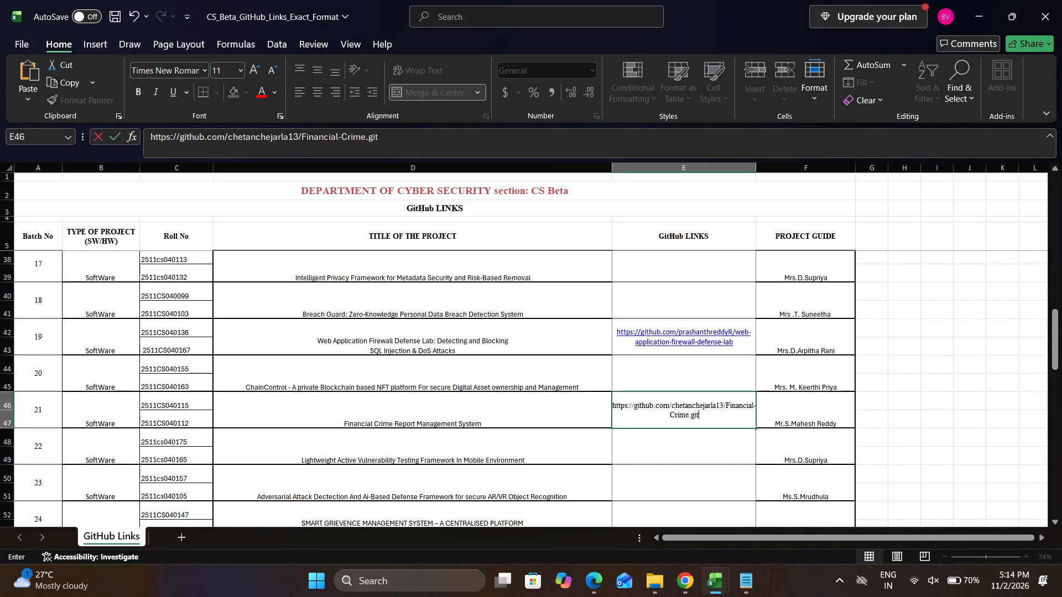
pyautogui.click(896, 395)
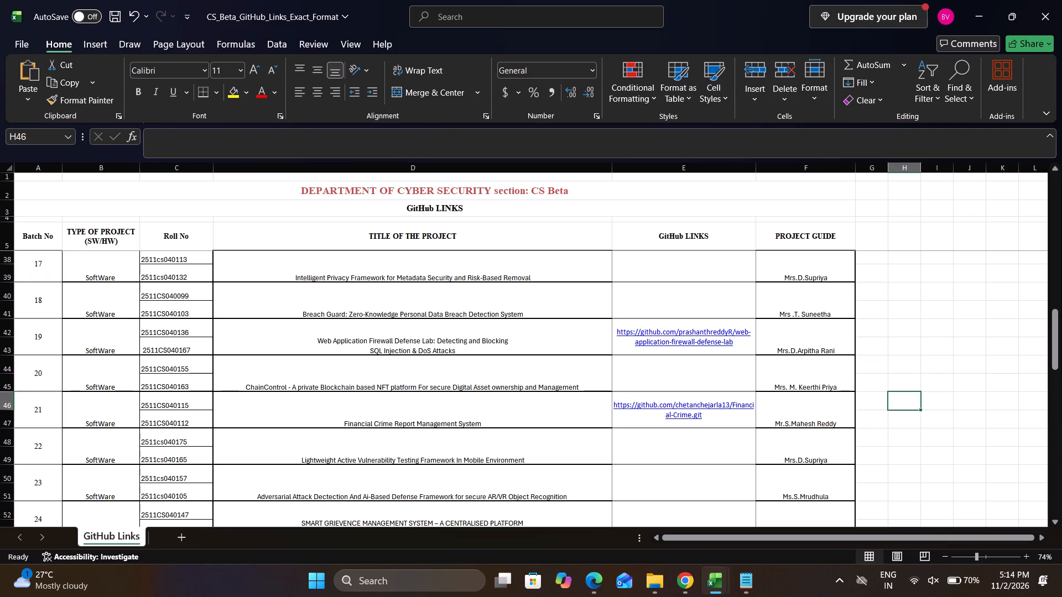
pyautogui.scroll(-1, 767, 402)
pyautogui.scroll(1, 767, 402)
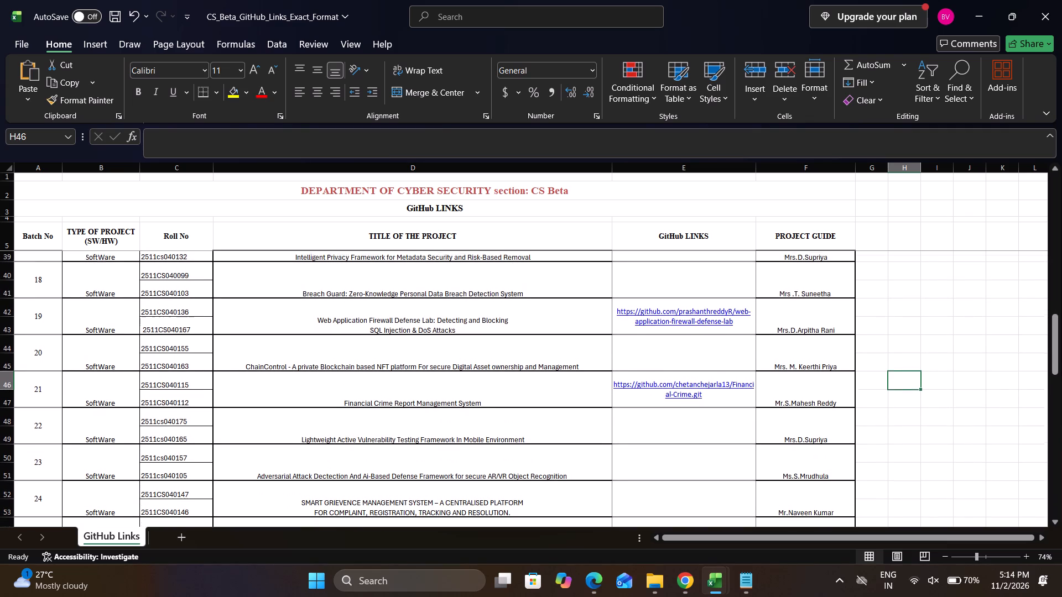
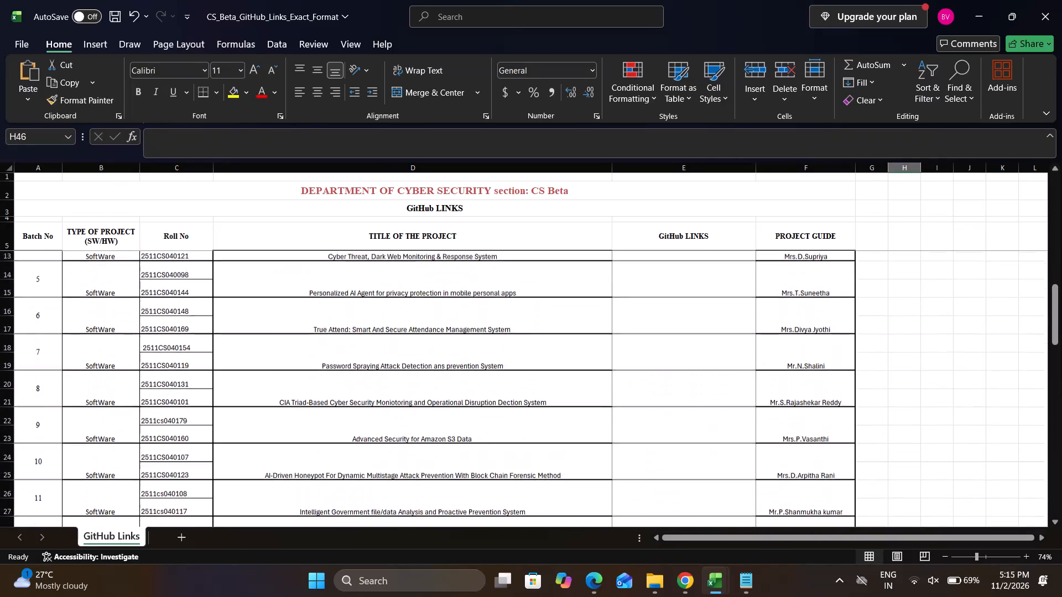
# Locate the GitHub LINKS cell for batch 21 in the Excel workbook.
pyautogui.scroll(-1, 627, 385)
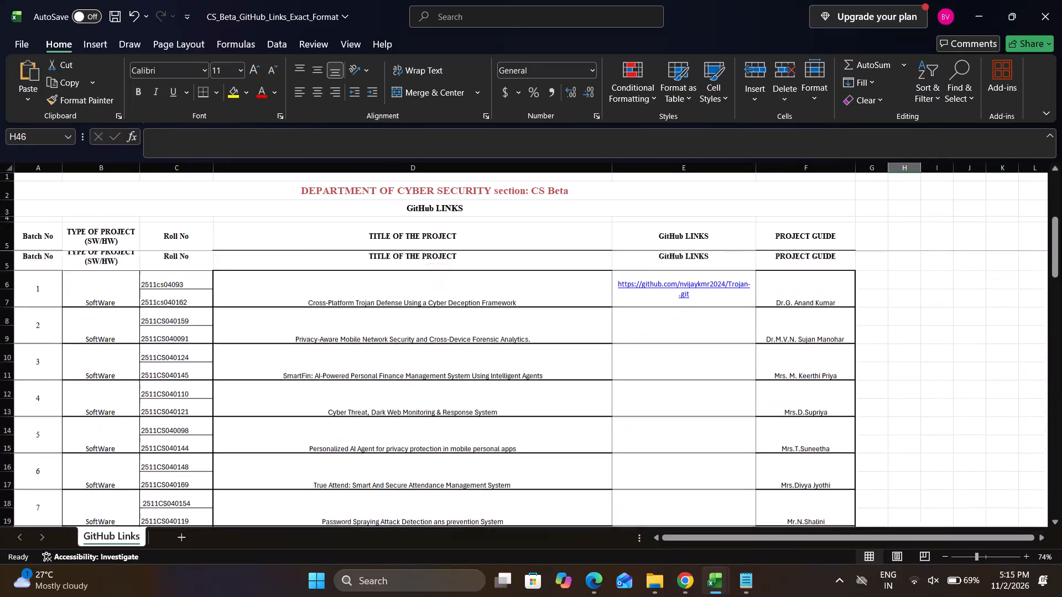
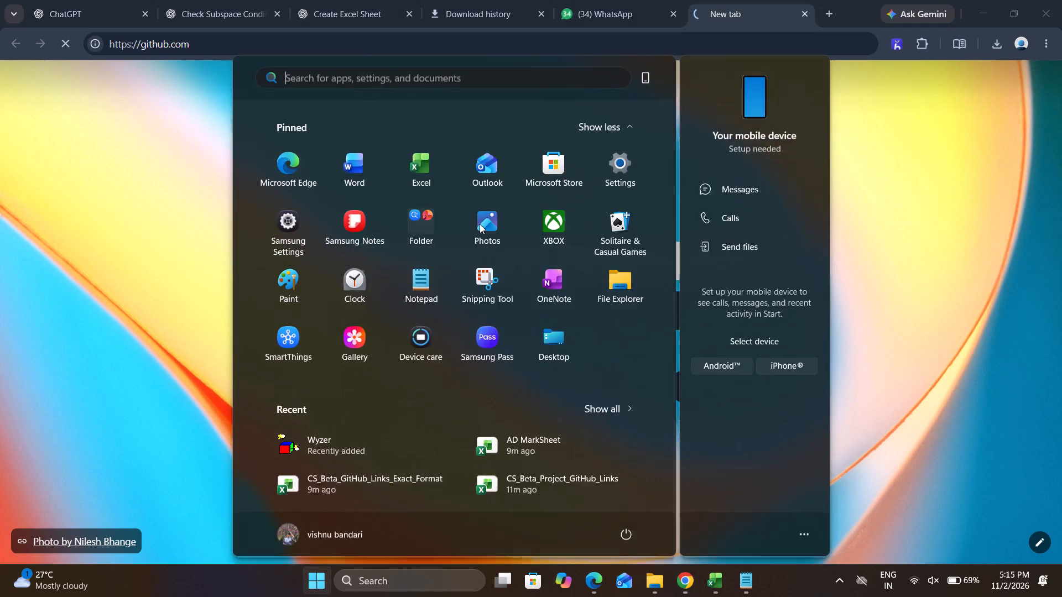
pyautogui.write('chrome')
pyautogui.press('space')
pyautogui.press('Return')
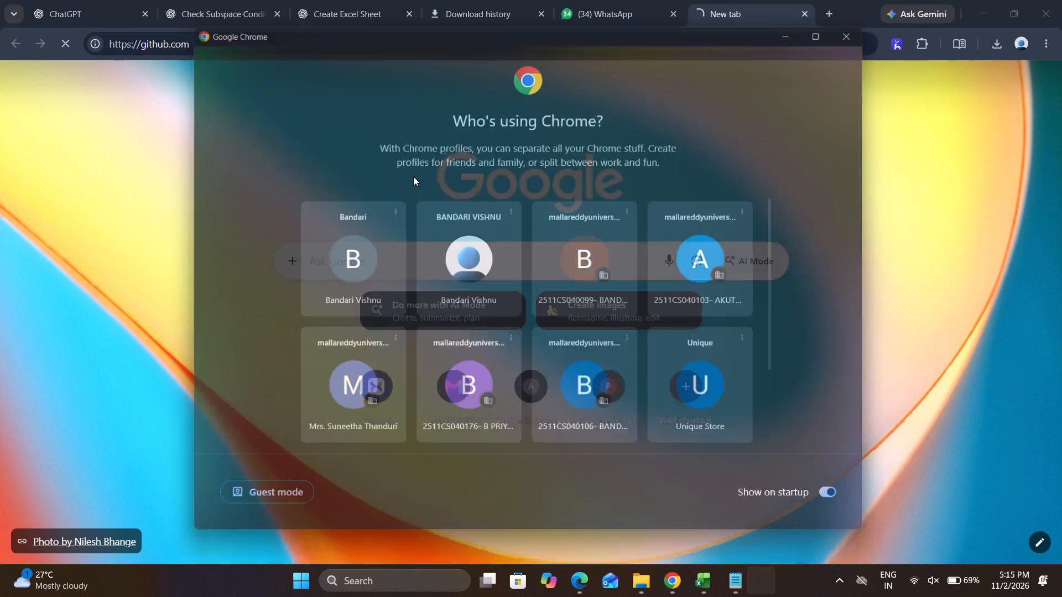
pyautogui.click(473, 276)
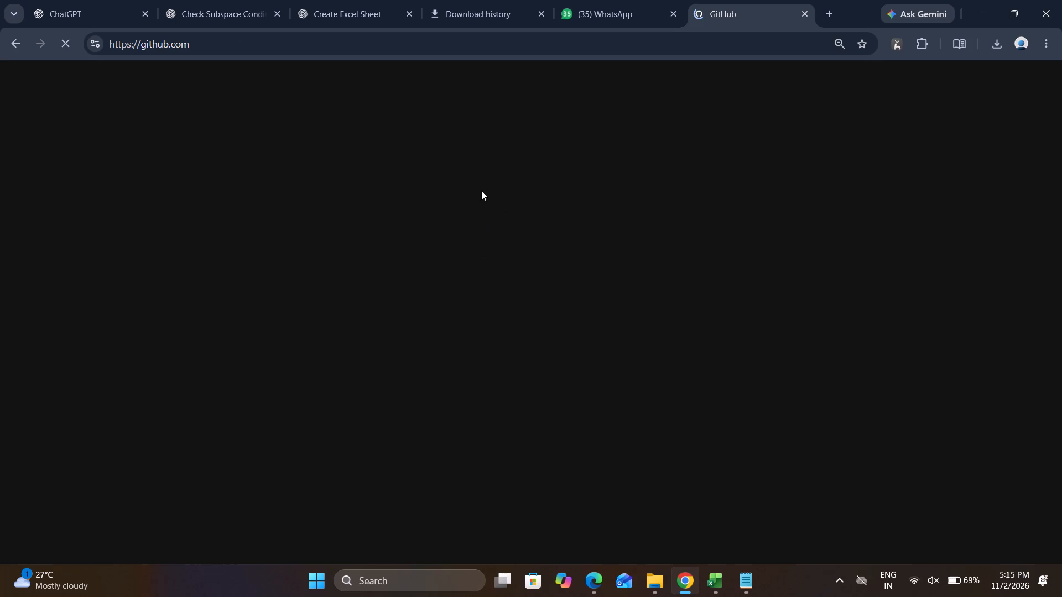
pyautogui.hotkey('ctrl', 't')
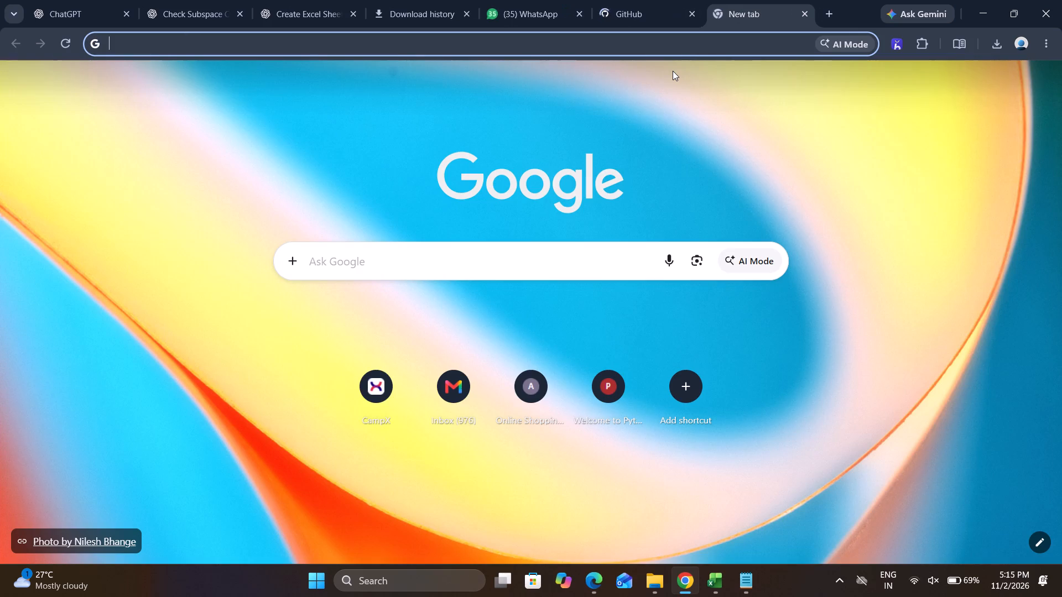
# Open Chrome with the first university profile that has the initial B.
pyautogui.write('chrome')
pyautogui.press('space')
pyautogui.press('Return')
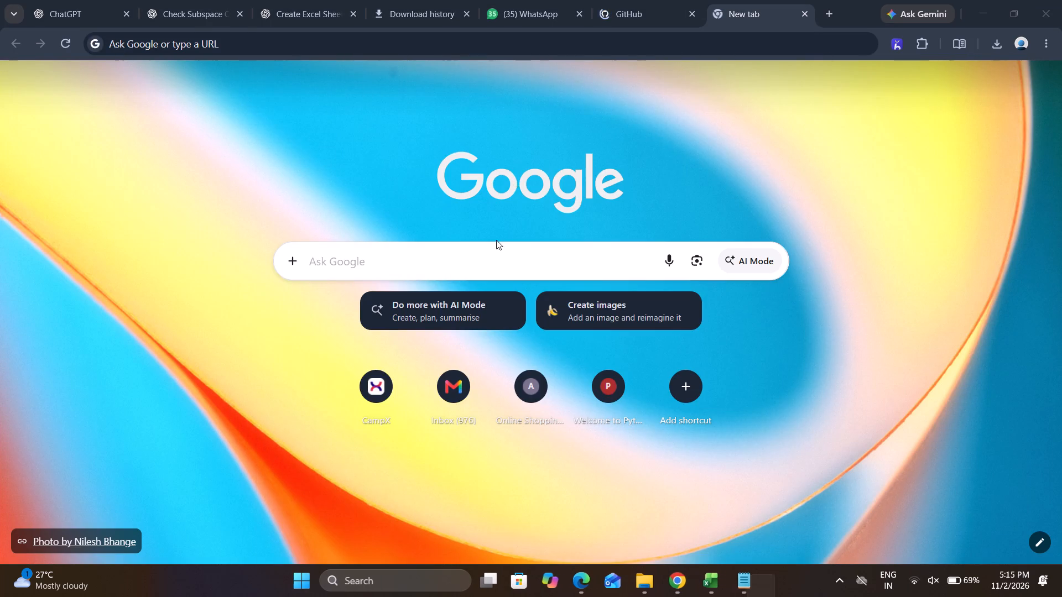
pyautogui.click(595, 260)
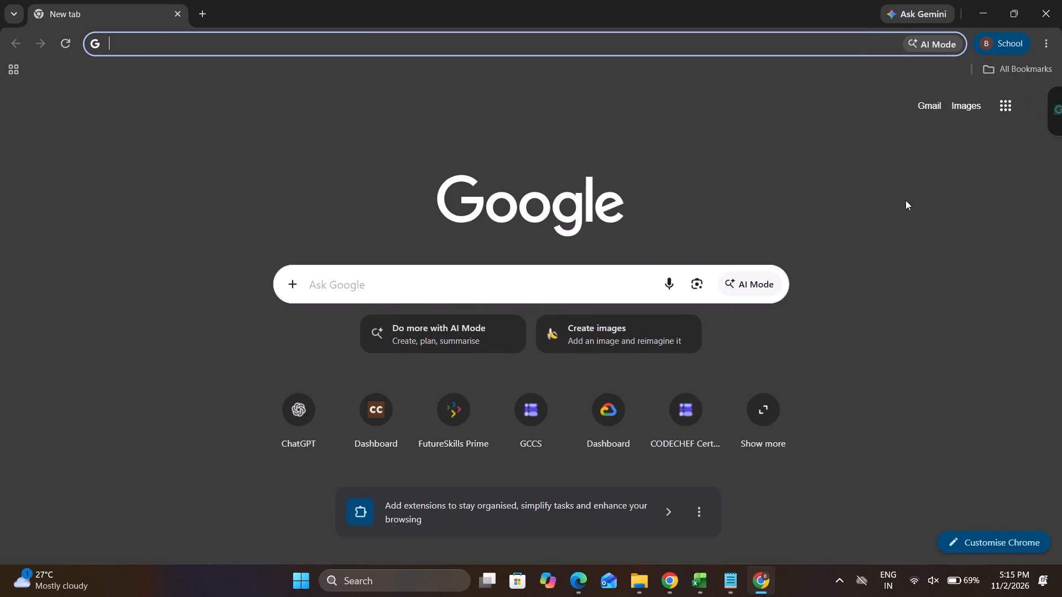
# Open Google Sheets from the Google apps list in the school profile.
pyautogui.click(998, 113)
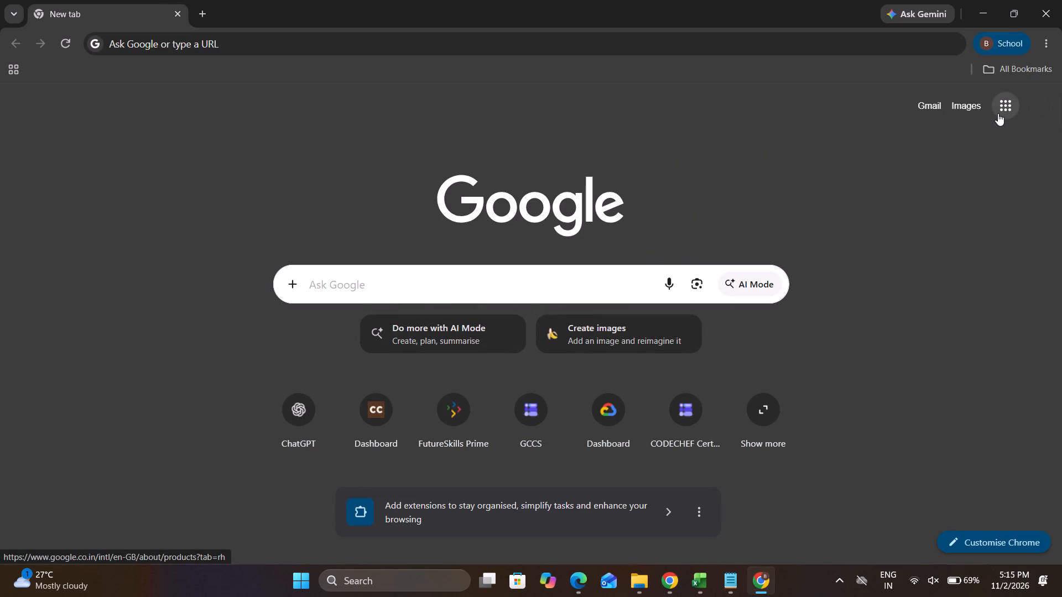
pyautogui.click(998, 113)
pyautogui.click(998, 113)
pyautogui.scroll(-1, 1022, 320)
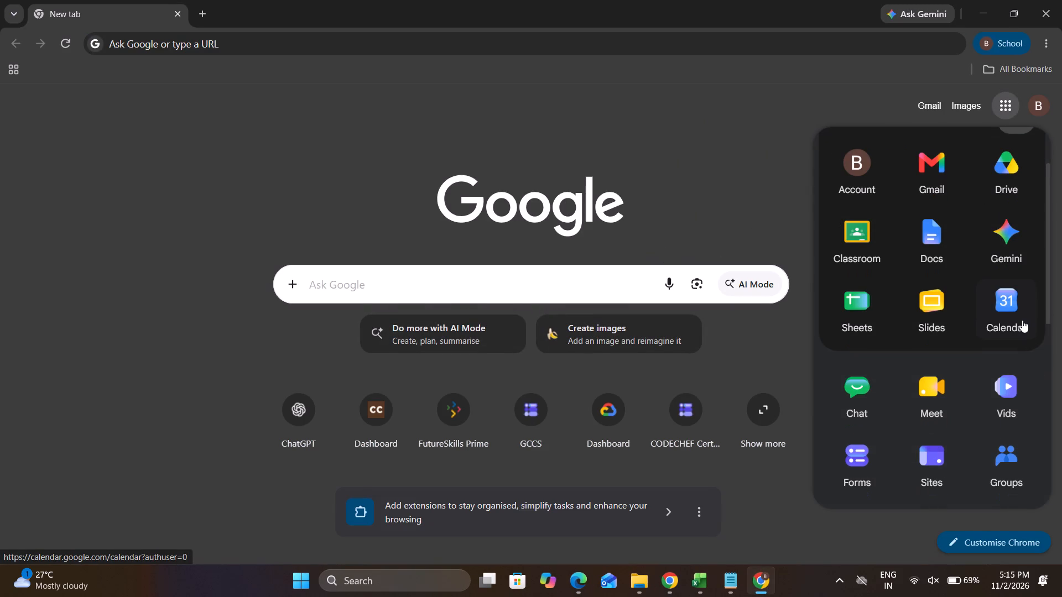
pyautogui.scroll(-2, 1022, 320)
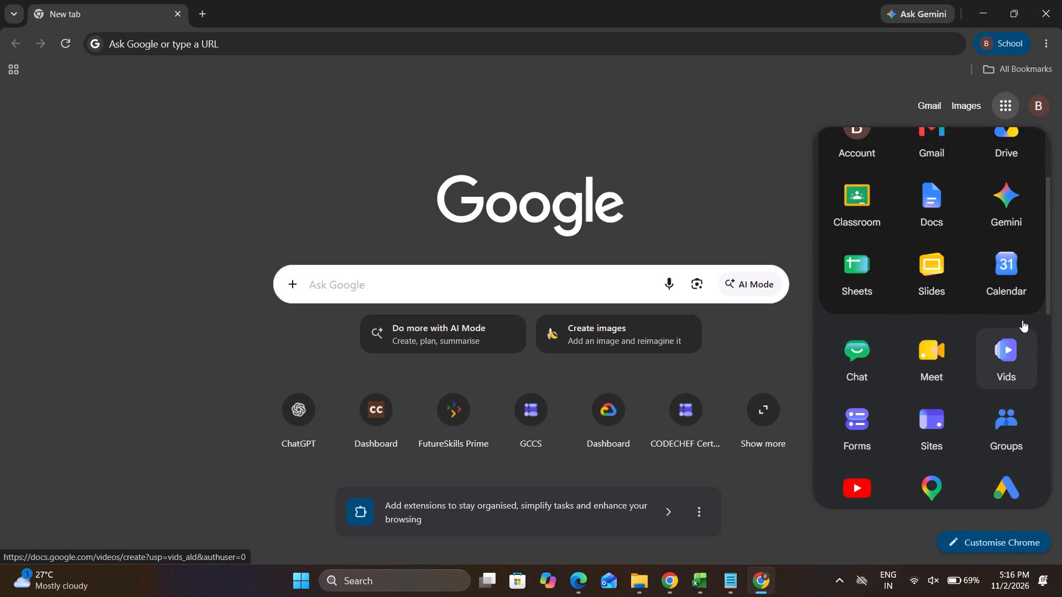
pyautogui.scroll(2, 871, 277)
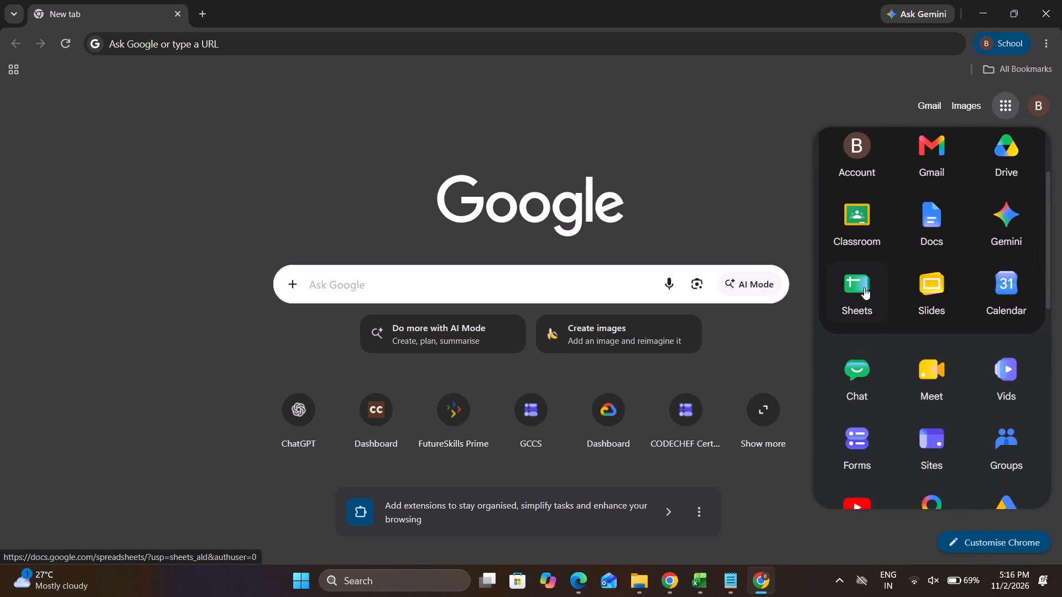
pyautogui.scroll(2, 864, 287)
pyautogui.scroll(-2, 864, 287)
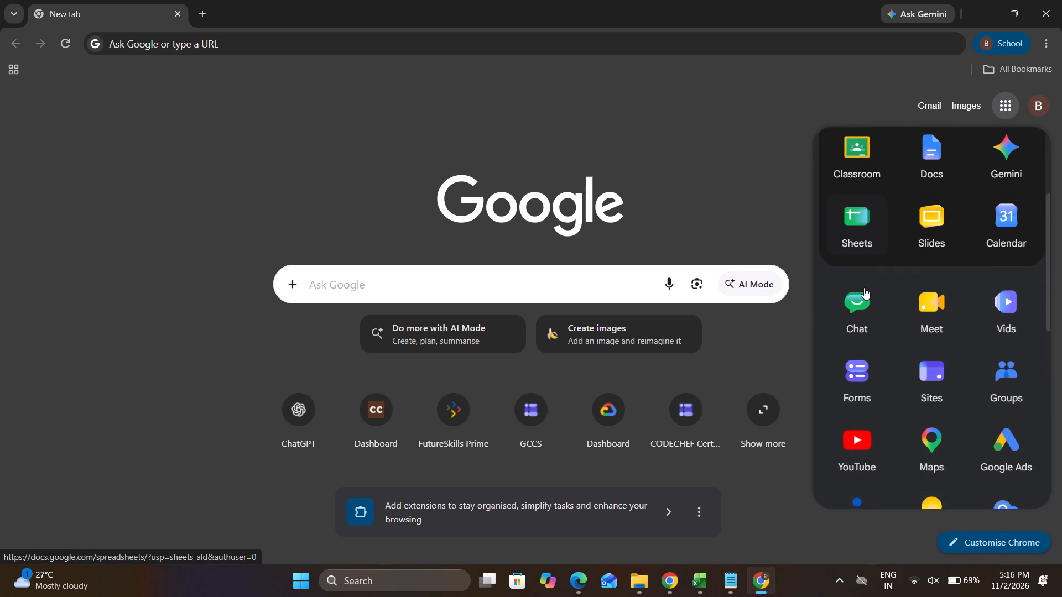
pyautogui.scroll(-1, 864, 287)
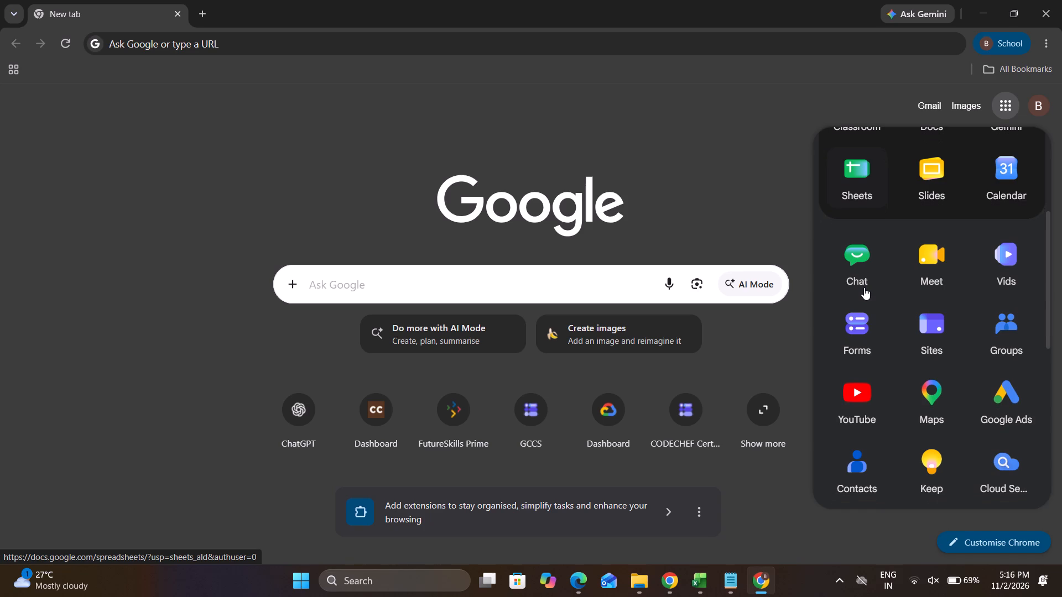
pyautogui.scroll(1, 864, 287)
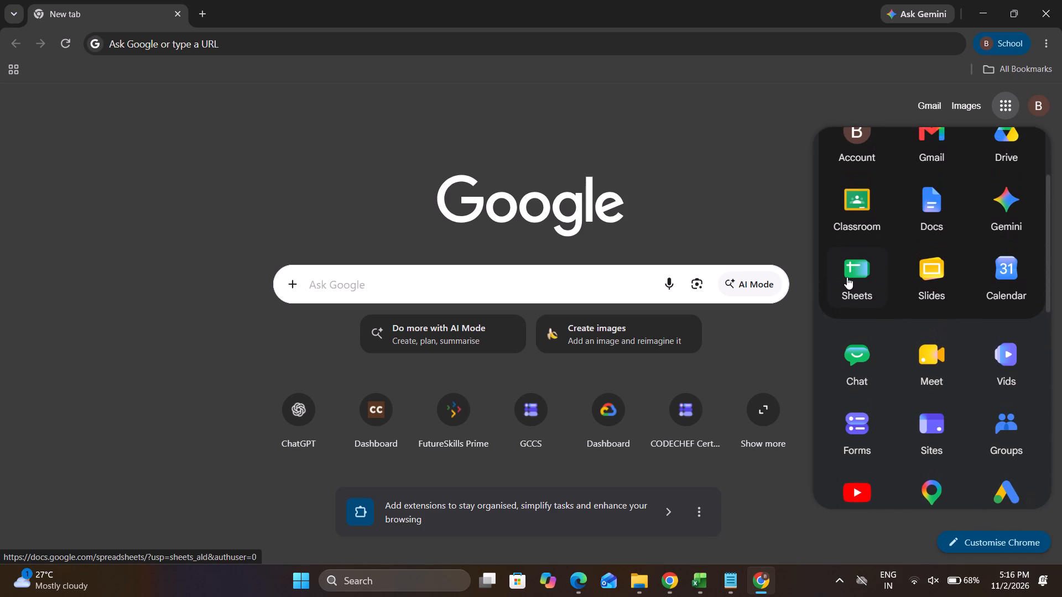
pyautogui.scroll(3, 847, 277)
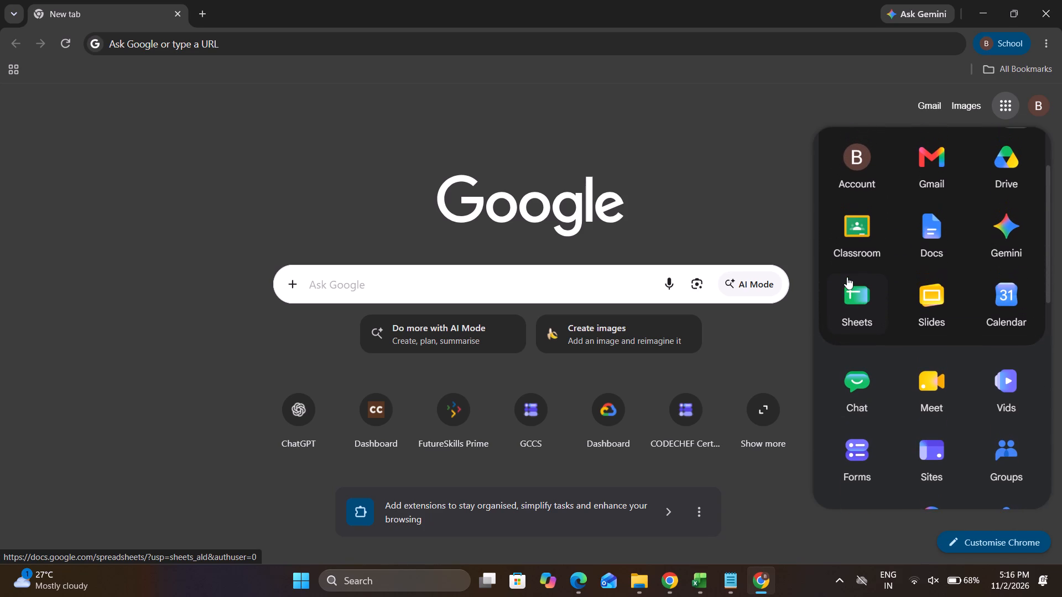
pyautogui.scroll(1, 847, 277)
pyautogui.scroll(1, 882, 247)
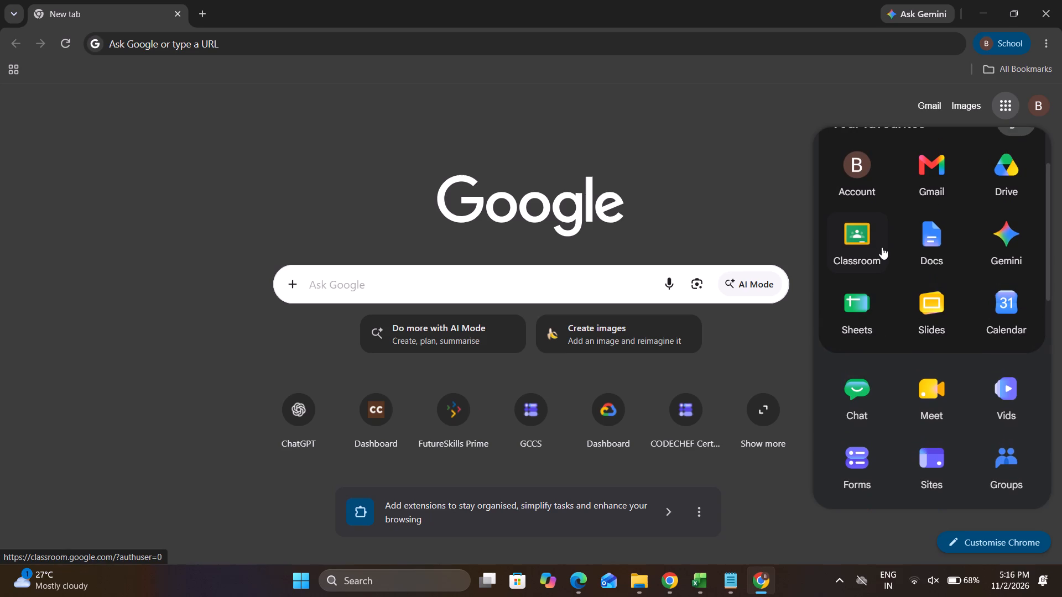
pyautogui.scroll(1, 882, 247)
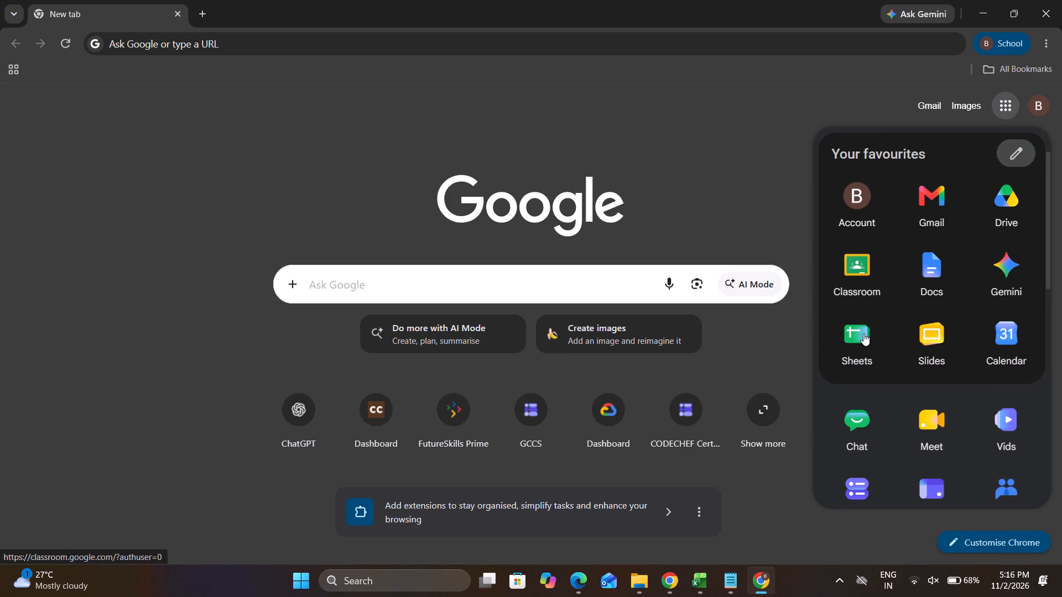
pyautogui.scroll(1, 863, 333)
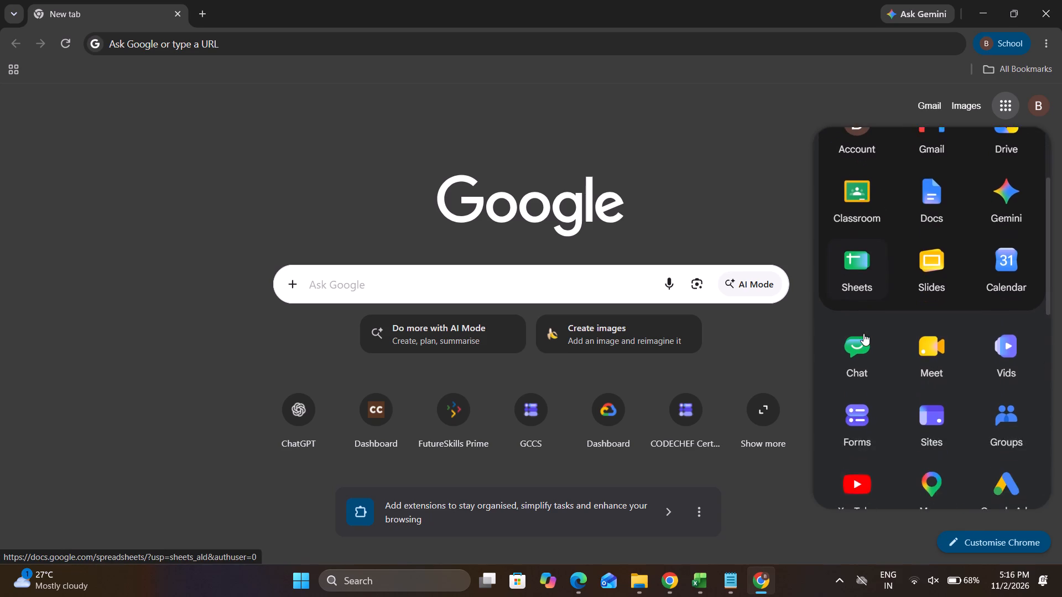
pyautogui.scroll(-1, 863, 333)
pyautogui.click(858, 331)
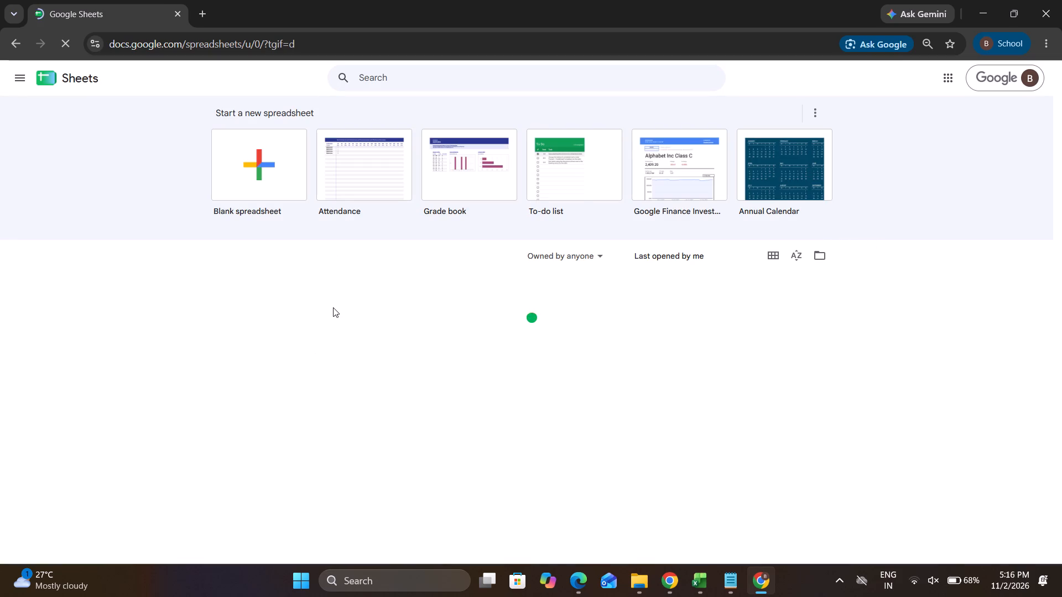
# Create a blank spreadsheet and close the pre-built Tables pane.
pyautogui.doubleClick(287, 177)
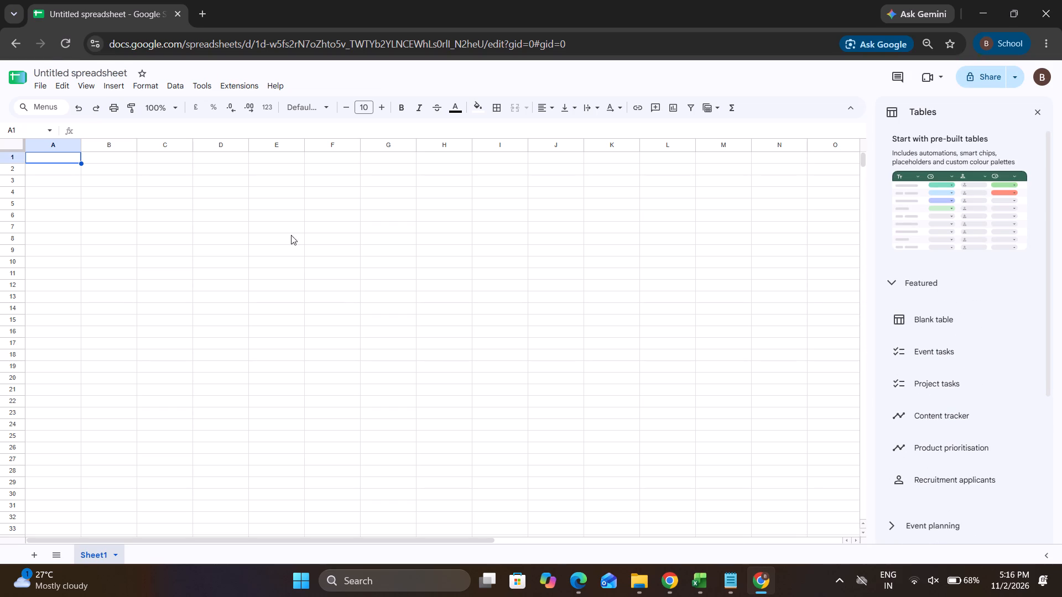
pyautogui.click(1031, 112)
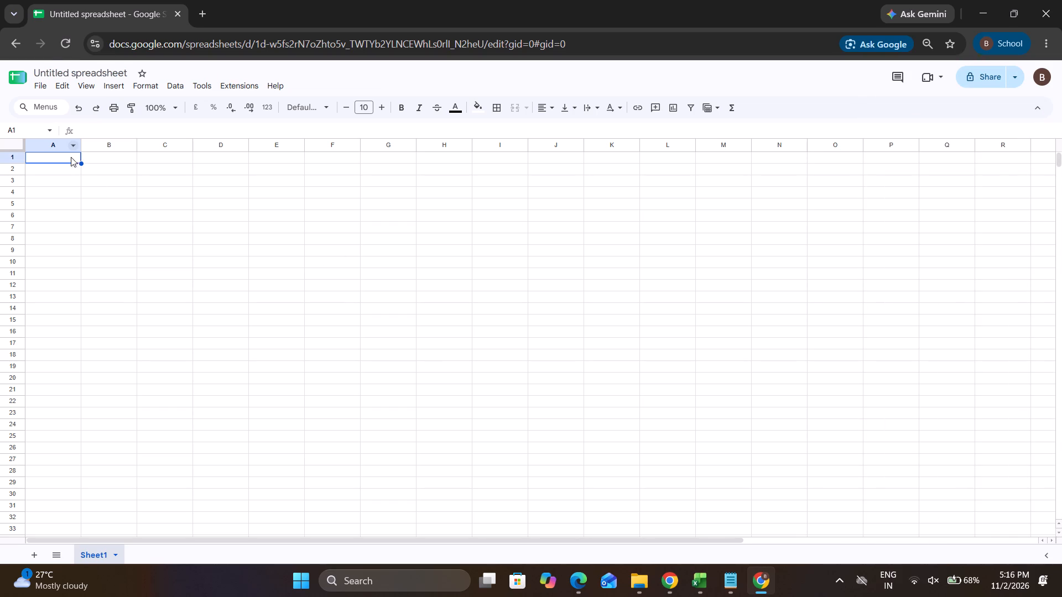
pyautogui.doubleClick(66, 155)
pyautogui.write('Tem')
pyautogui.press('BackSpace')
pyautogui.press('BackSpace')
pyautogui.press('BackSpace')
pyautogui.hotkey('alt', 'Tab')
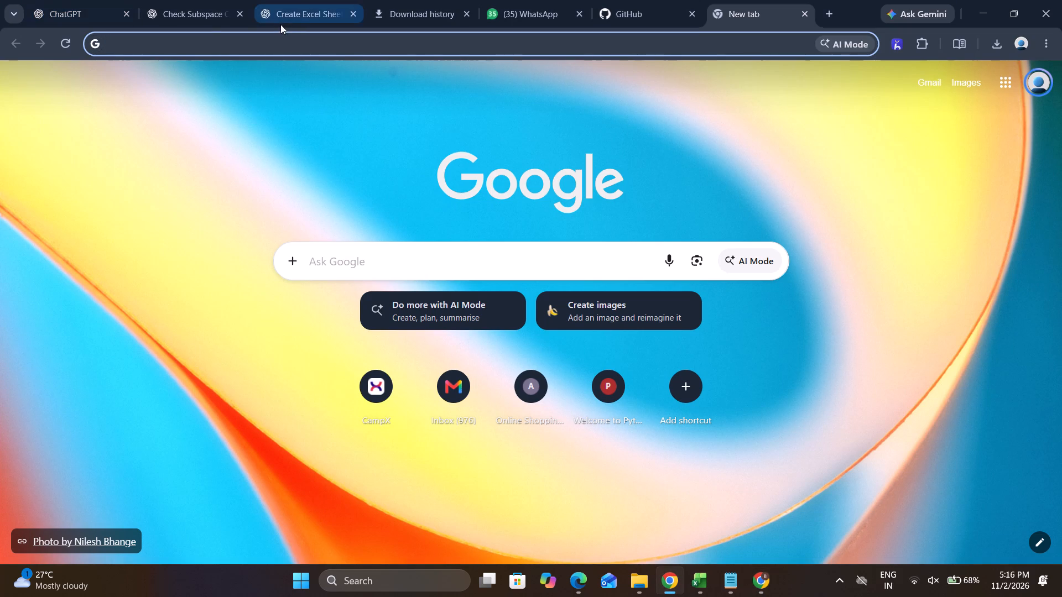
pyautogui.click(304, 8)
pyautogui.click(366, 533)
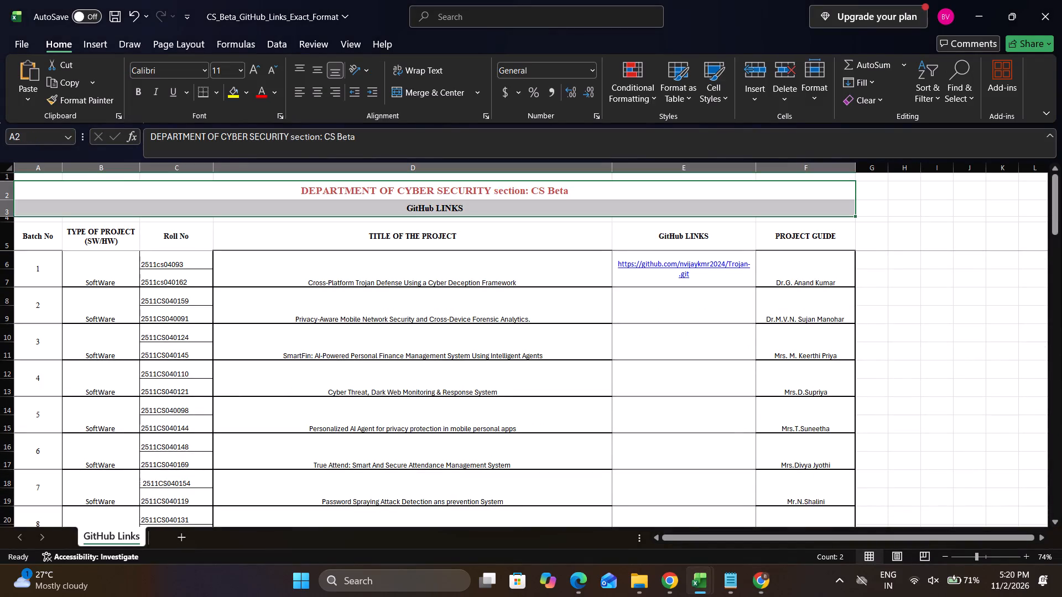
pyautogui.hotkey('ctrl', 'c')
pyautogui.hotkey('ctrl', 'c')
# Return to the Google Sheets spreadsheet, dismiss the sharing dialog and add a second sheet.
pyautogui.hotkey('alt', 'Tab')
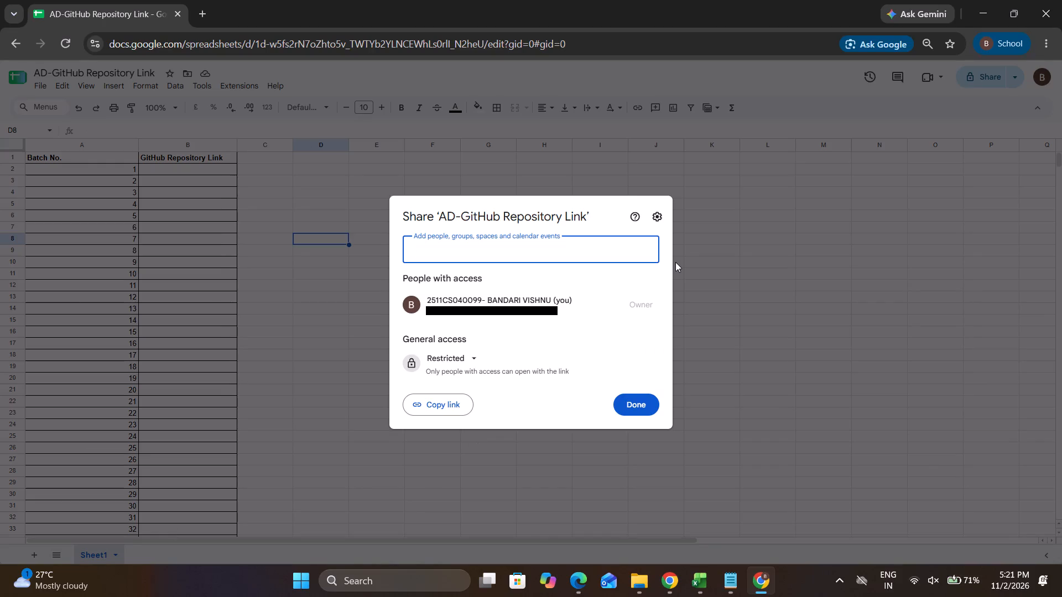
pyautogui.click(675, 262)
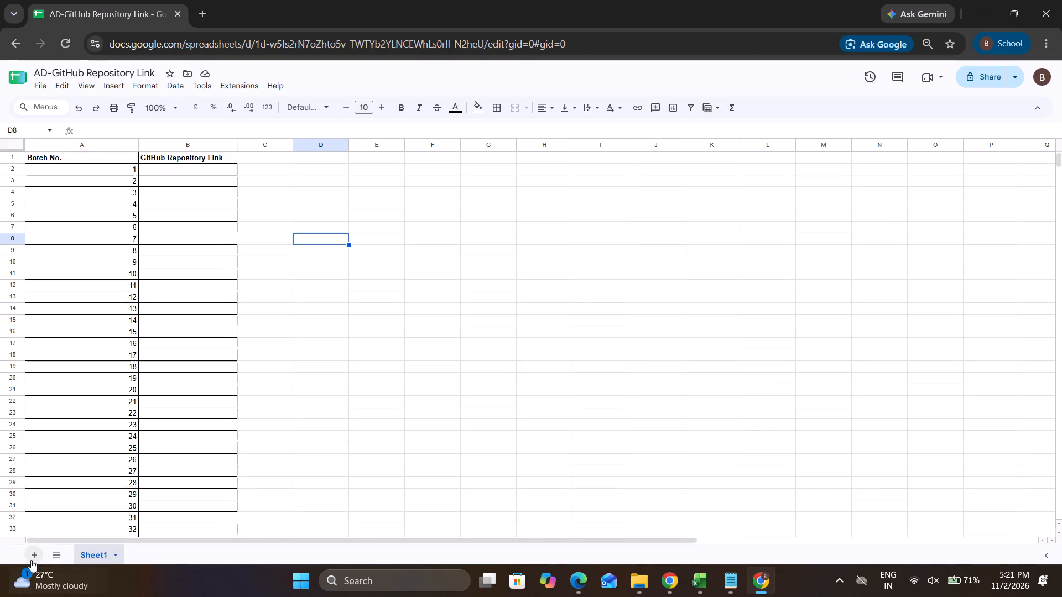
pyautogui.click(31, 556)
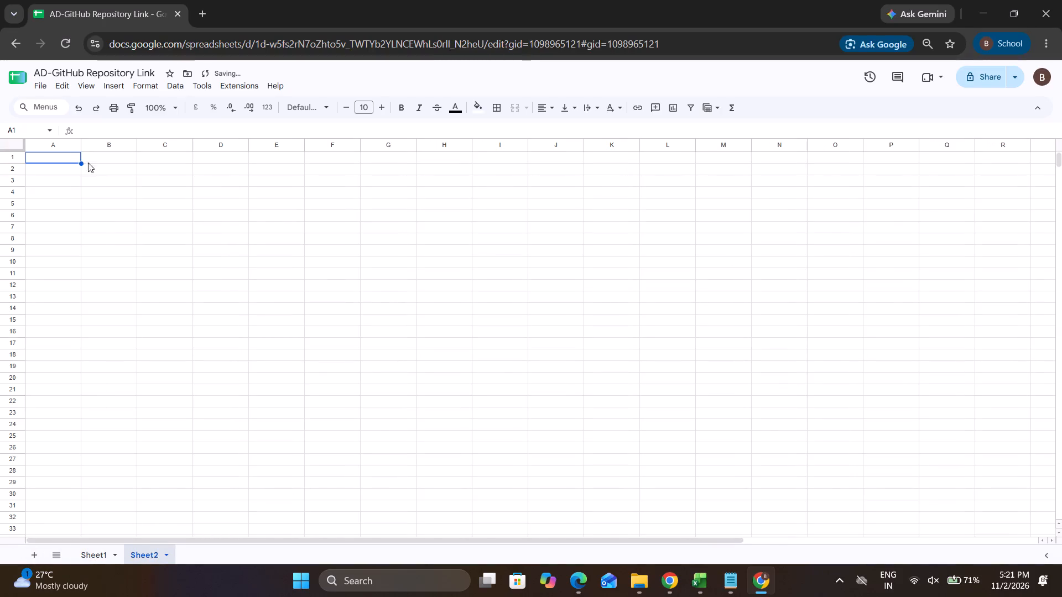
# Paste the copied department title and GitHub LINKS heading into Sheet2 starting at A1, and widen column F.
pyautogui.moveTo(76, 161); pyautogui.dragTo(563, 189)
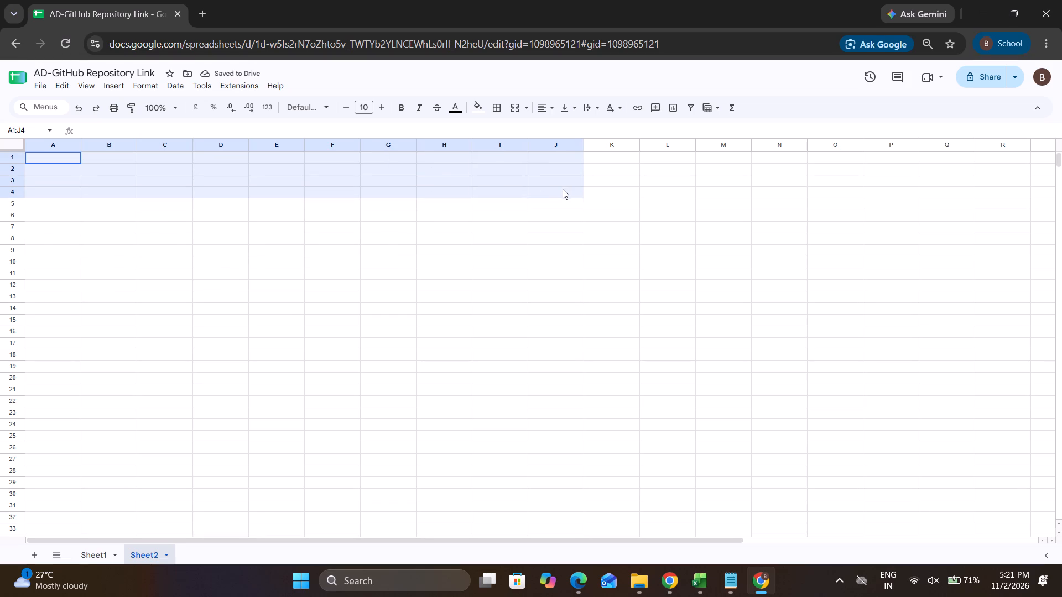
pyautogui.moveTo(563, 189); pyautogui.dragTo(563, 187)
pyautogui.hotkey('ctrl', 'v')
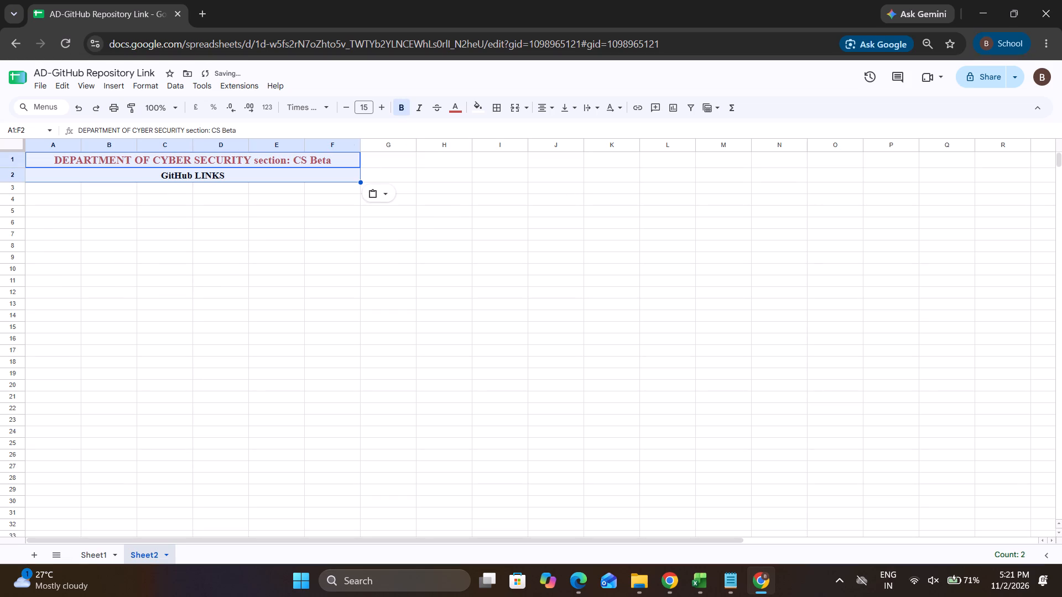
pyautogui.moveTo(359, 140); pyautogui.dragTo(459, 145)
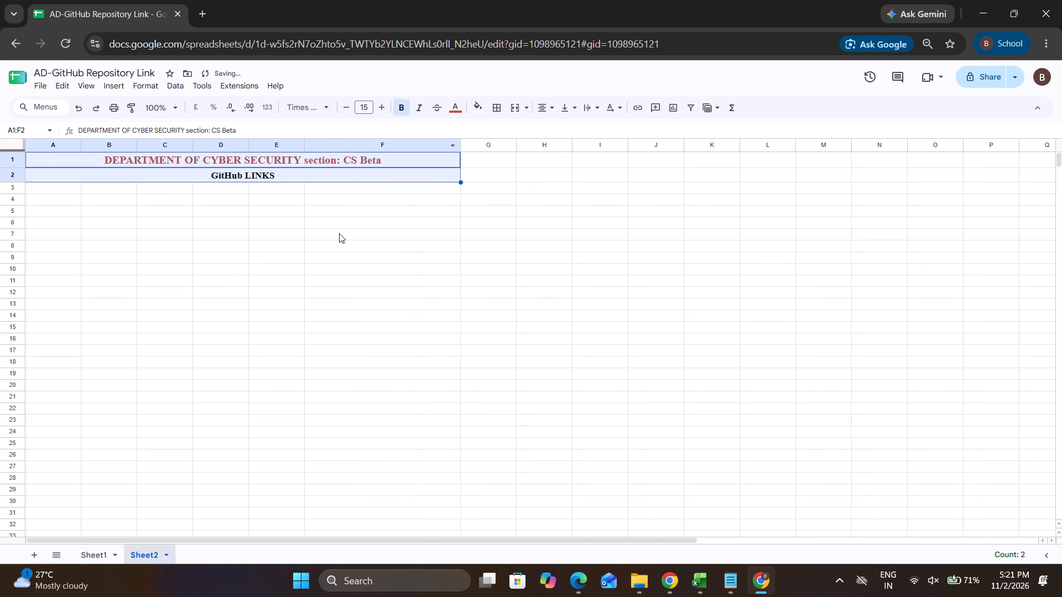
pyautogui.click(392, 237)
pyautogui.scroll(1, 392, 237)
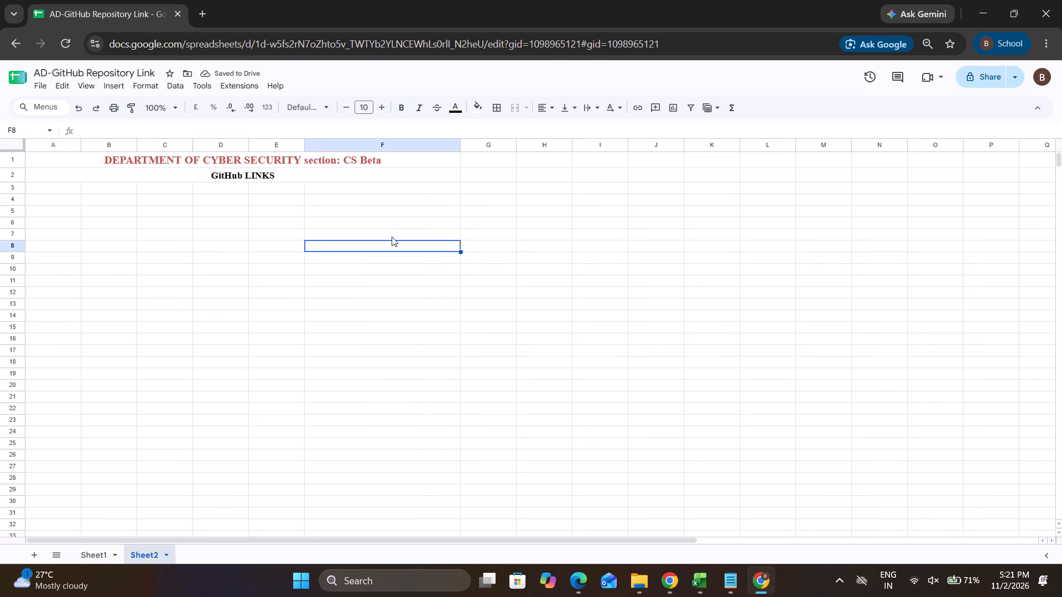
# Copy the column header row from Batch No to PROJECT GUIDE in the Excel workbook and paste it into row 3 of Sheet2.
pyautogui.hotkey('alt', 'Tab')
pyautogui.click(226, 248)
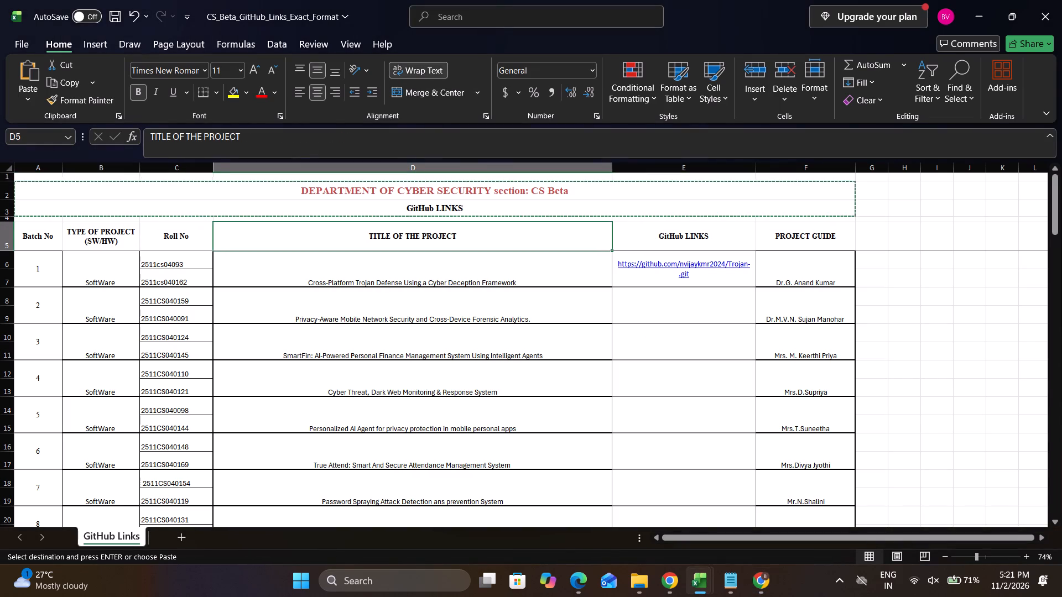
pyautogui.moveTo(40, 227); pyautogui.dragTo(612, 225)
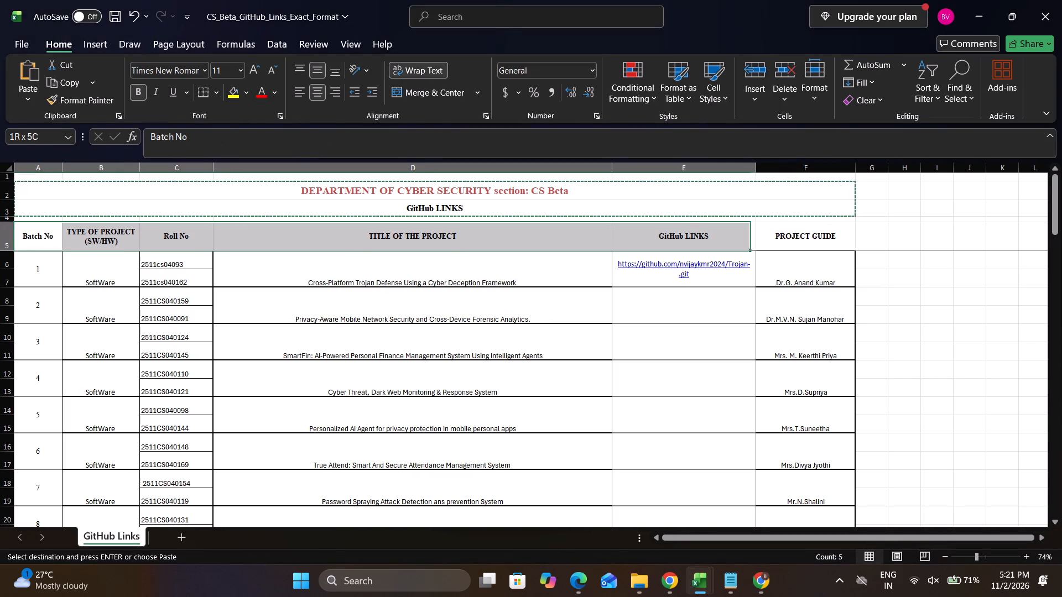
pyautogui.moveTo(612, 225); pyautogui.dragTo(777, 239)
pyautogui.hotkey('ctrl', 'c')
pyautogui.hotkey('ctrl', 'c')
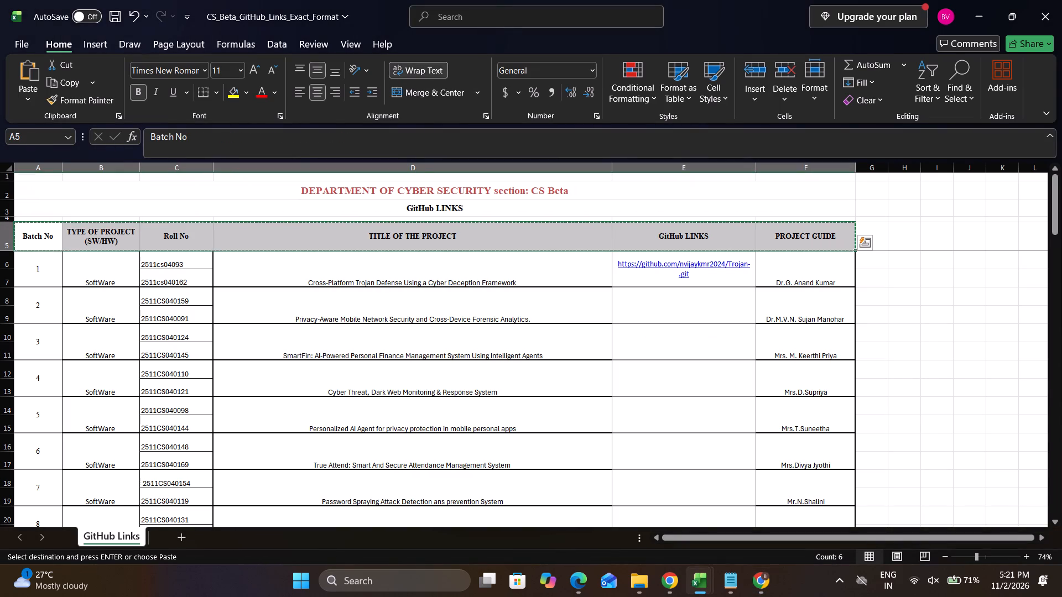
pyautogui.hotkey('alt', 'Tab')
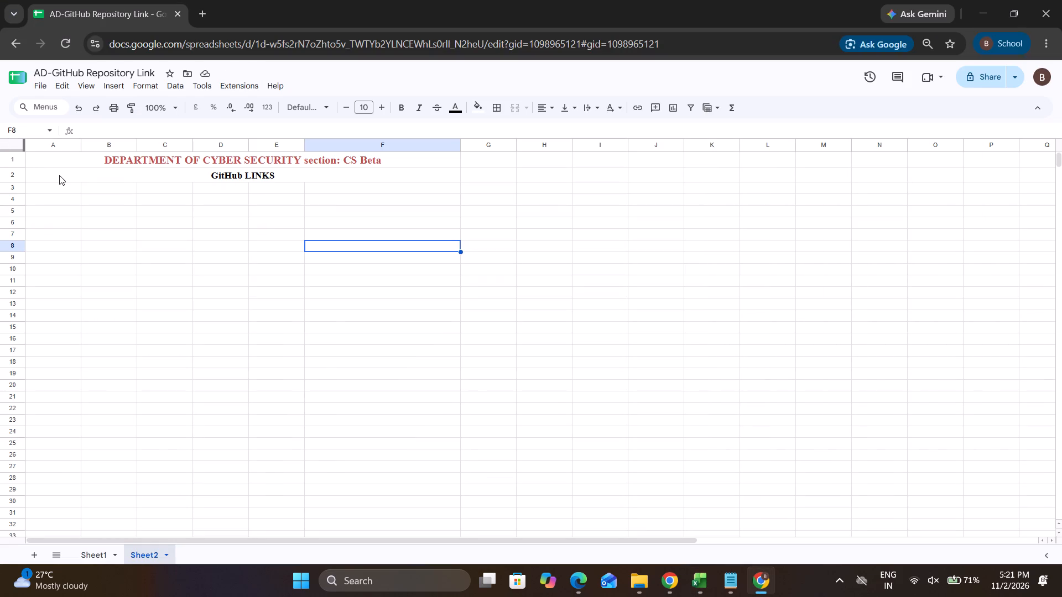
pyautogui.moveTo(56, 186); pyautogui.dragTo(381, 198)
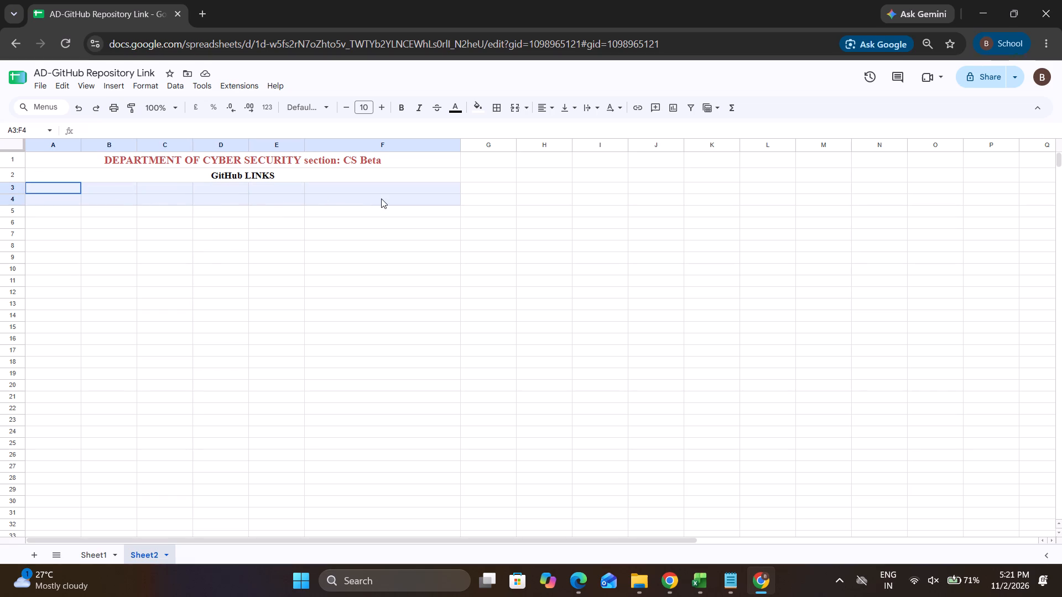
pyautogui.moveTo(381, 198); pyautogui.dragTo(382, 200)
pyautogui.hotkey('ctrl', 'v')
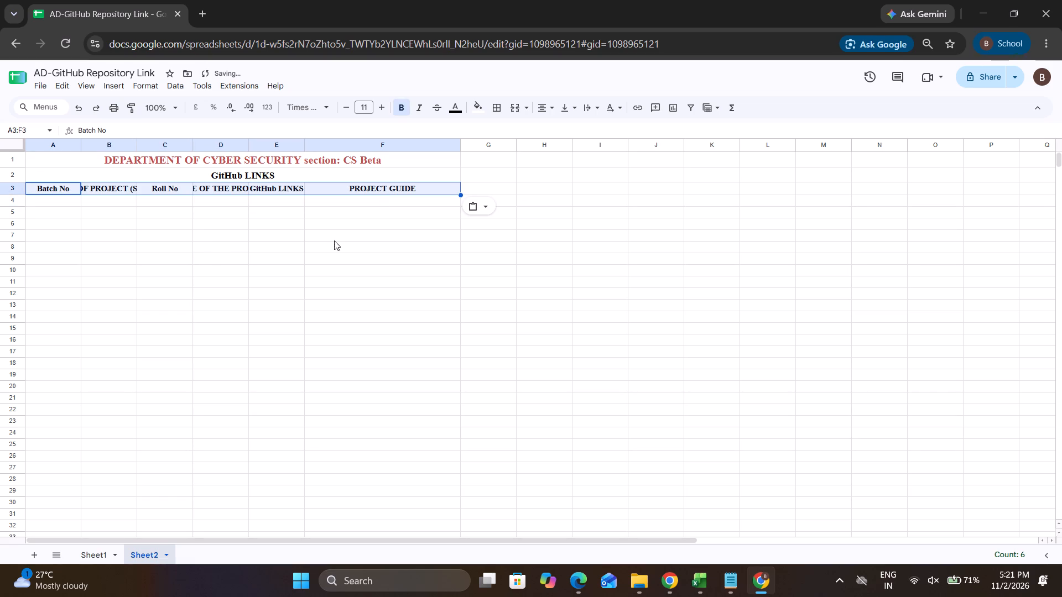
# Switch to the Excel workbook and copy all project rows for batches 1 to 41 across columns A to F.
pyautogui.hotkey('alt', 'Tab')
pyautogui.scroll(1, 136, 278)
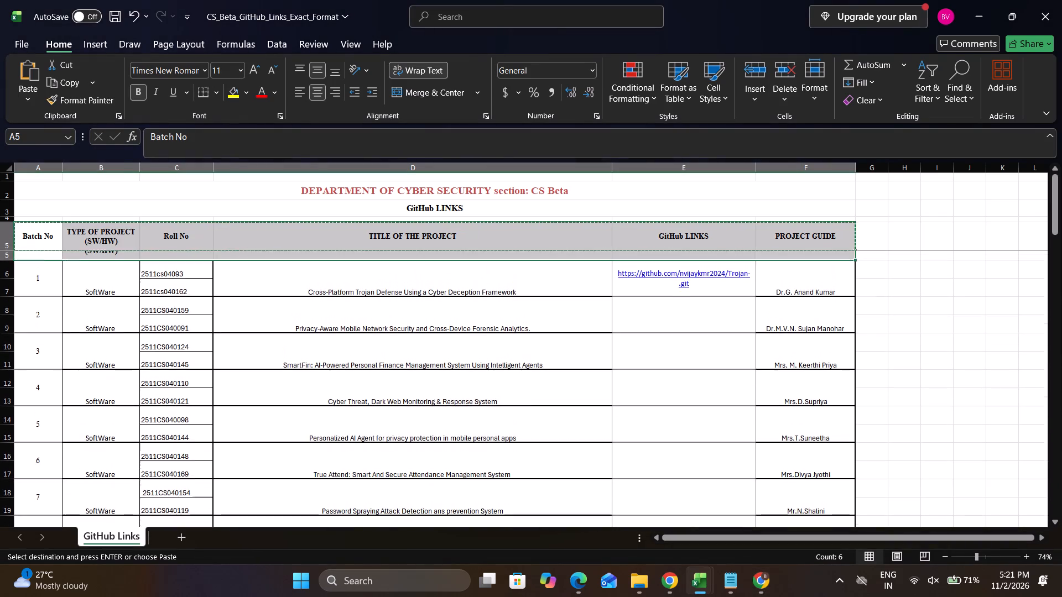
pyautogui.scroll(1, 136, 278)
pyautogui.moveTo(44, 264); pyautogui.dragTo(574, 378)
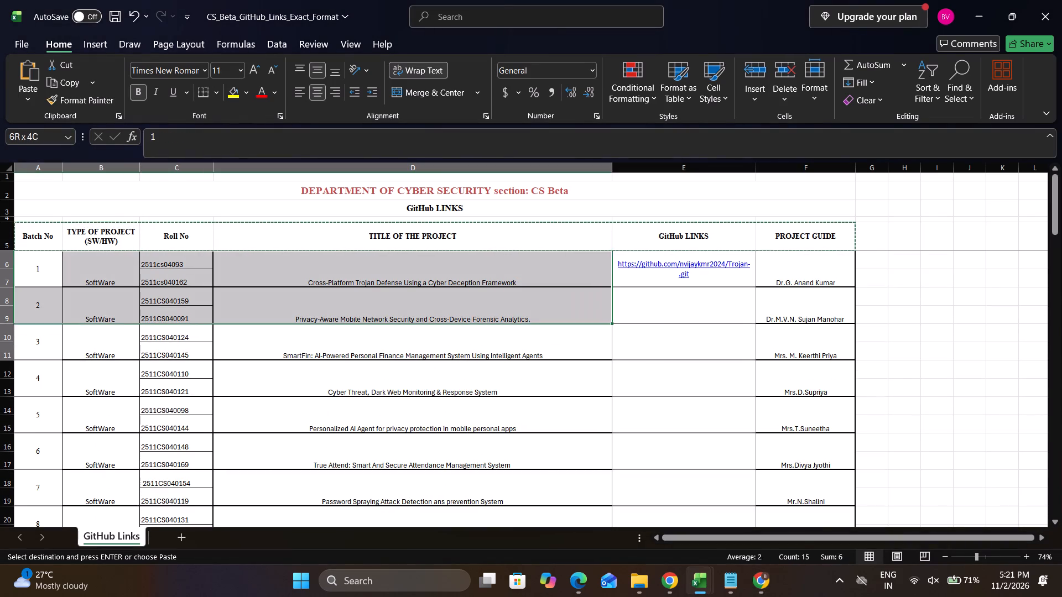
pyautogui.moveTo(574, 378); pyautogui.dragTo(768, 556)
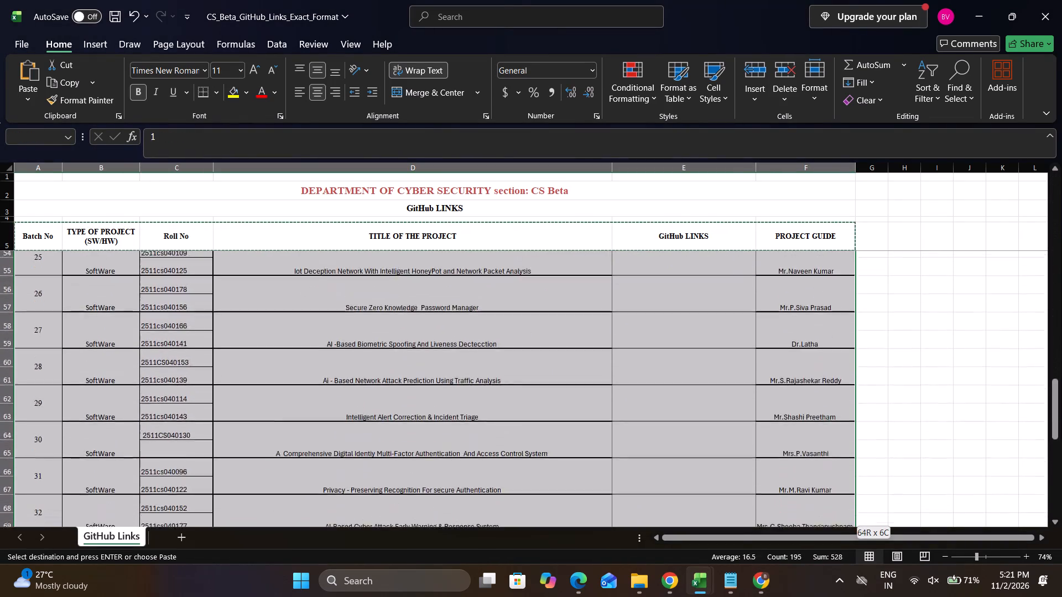
pyautogui.moveTo(768, 556); pyautogui.dragTo(761, 478)
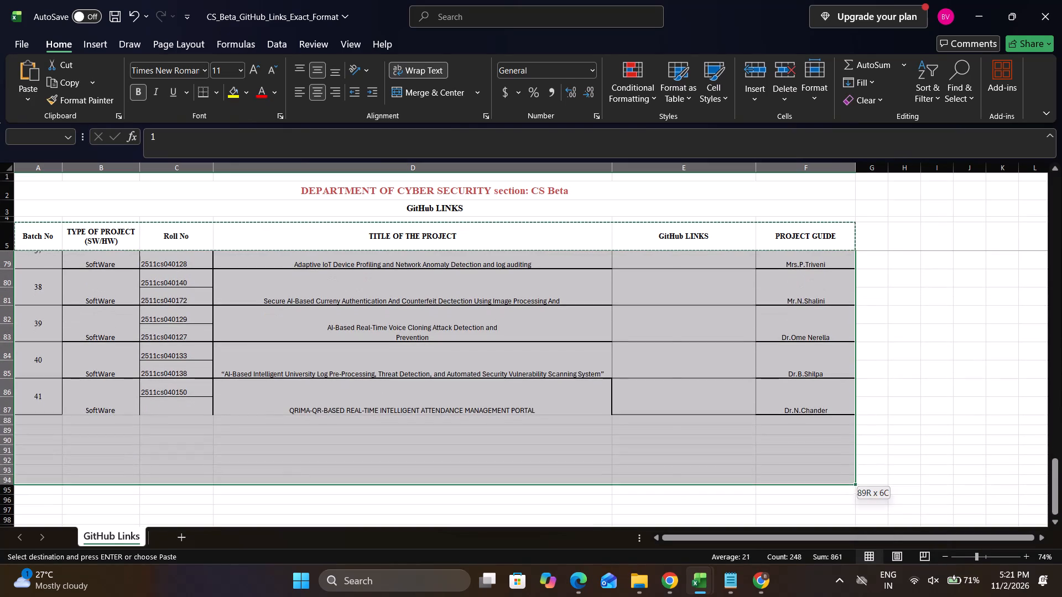
pyautogui.moveTo(761, 478); pyautogui.dragTo(757, 411)
pyautogui.hotkey('ctrl', 'c')
pyautogui.hotkey('ctrl', 'c')
# Return to Google Sheets and paste the copied batch rows into Sheet2 starting at A4, below the column headers.
pyautogui.hotkey('alt', 'Tab')
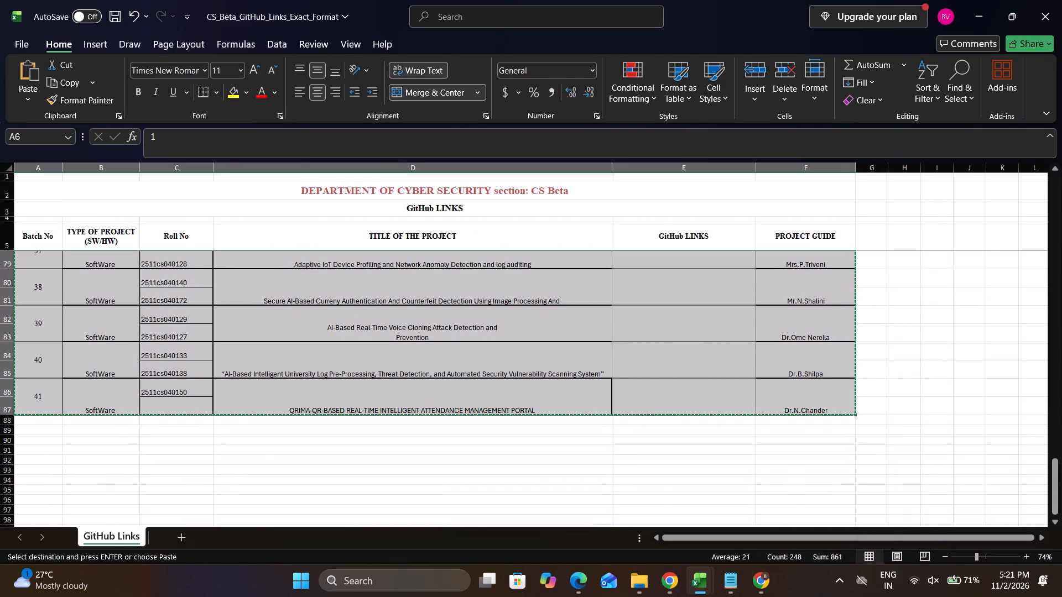
pyautogui.click(133, 252)
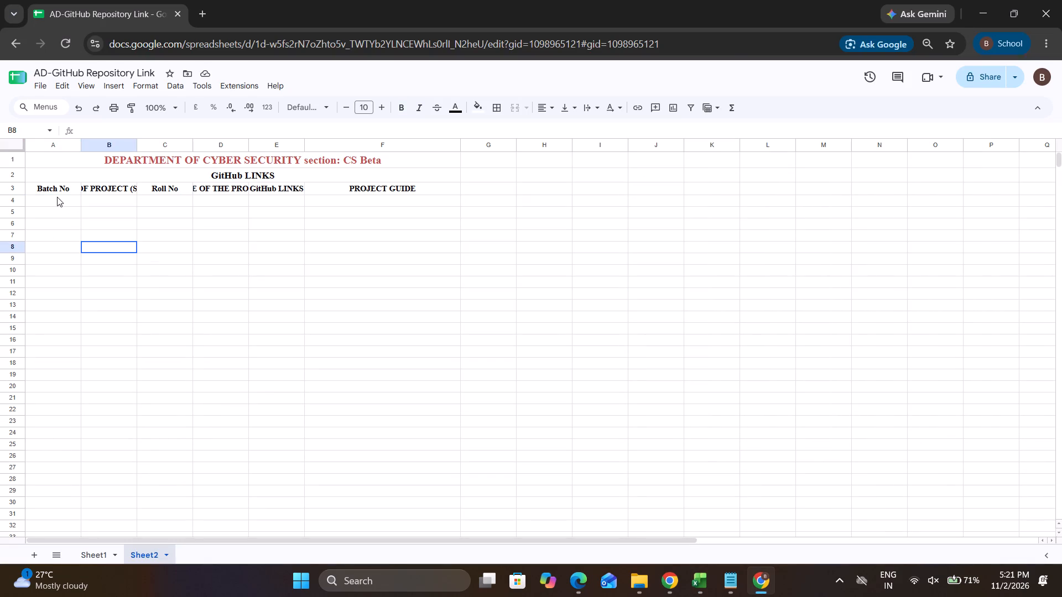
pyautogui.moveTo(57, 197); pyautogui.dragTo(385, 553)
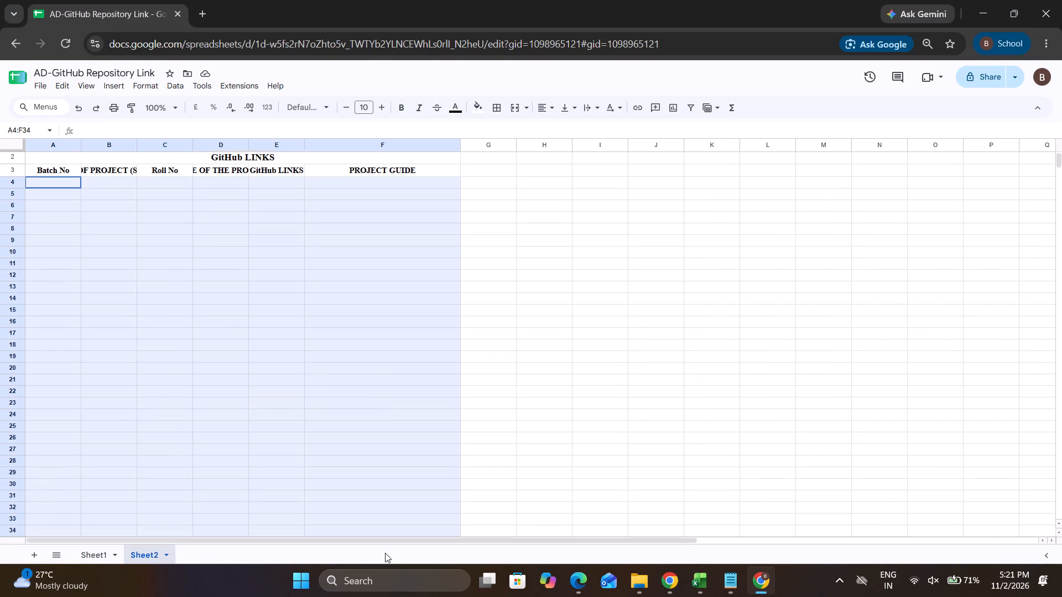
pyautogui.moveTo(385, 553); pyautogui.dragTo(345, 379)
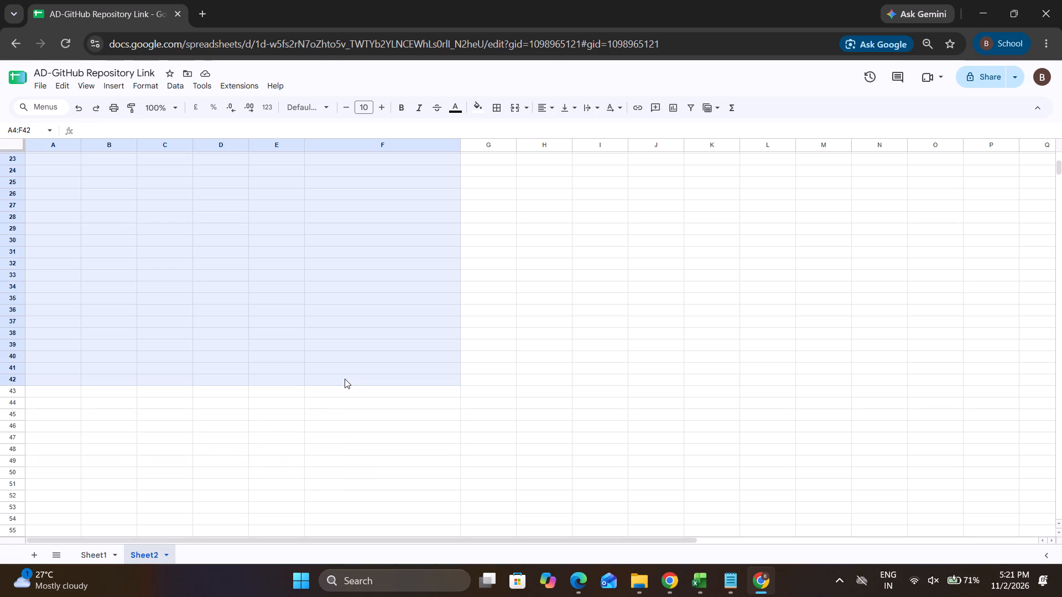
pyautogui.moveTo(345, 379); pyautogui.dragTo(345, 368)
pyautogui.hotkey('ctrl', 'v')
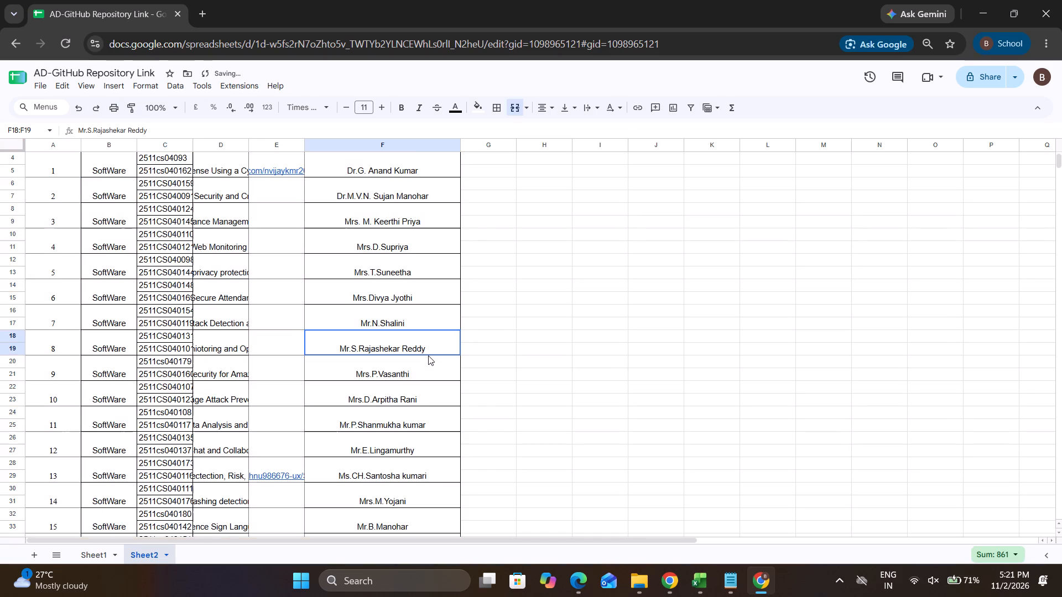
# Widen the GitHub LINKS, TITLE OF THE PROJECT and Roll No columns to fit their links, titles and roll numbers.
pyautogui.click(428, 355)
pyautogui.scroll(1, 428, 355)
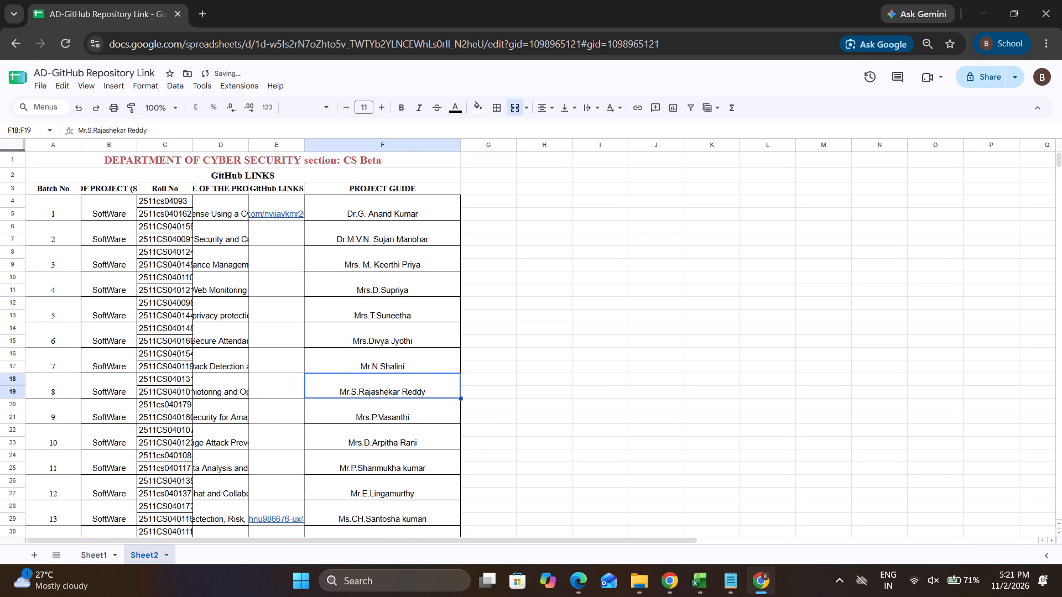
pyautogui.moveTo(303, 143); pyautogui.dragTo(352, 146)
pyautogui.moveTo(353, 143); pyautogui.dragTo(472, 149)
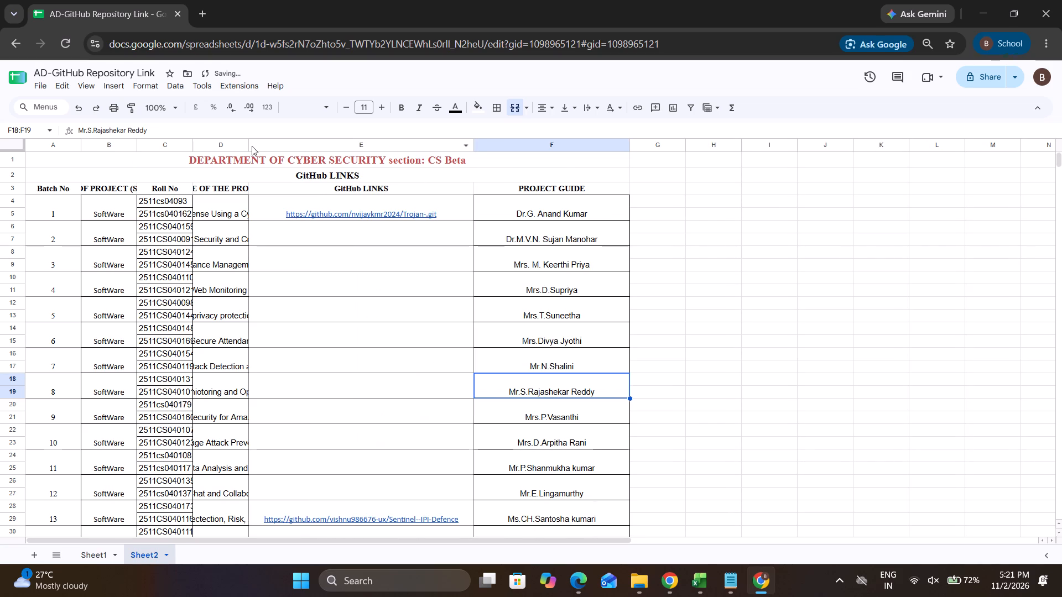
pyautogui.moveTo(248, 144); pyautogui.dragTo(321, 145)
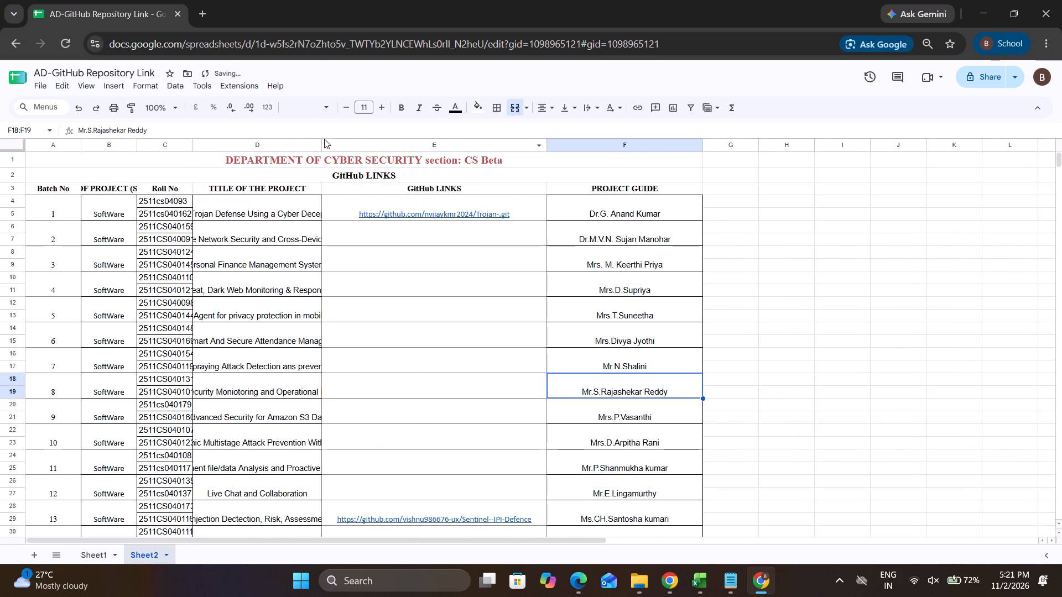
pyautogui.moveTo(320, 140); pyautogui.dragTo(418, 157)
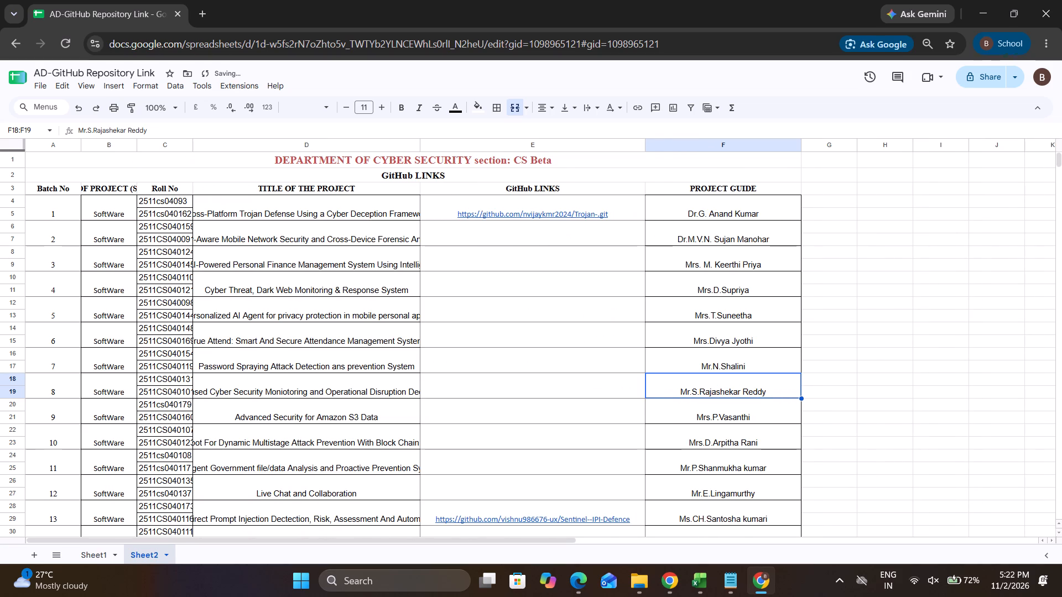
pyautogui.moveTo(421, 146); pyautogui.dragTo(515, 150)
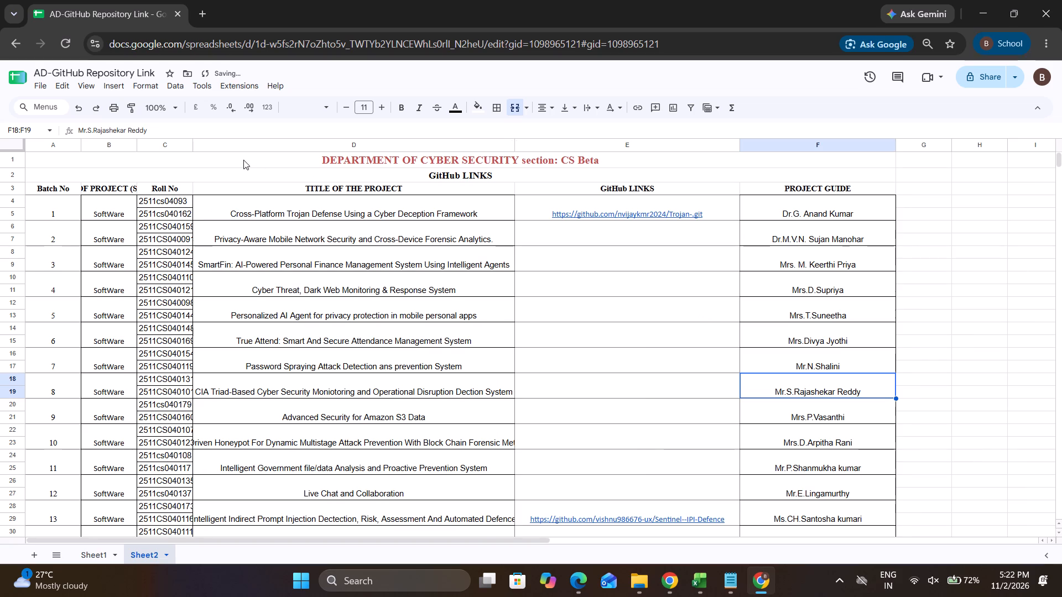
pyautogui.moveTo(191, 146); pyautogui.dragTo(278, 154)
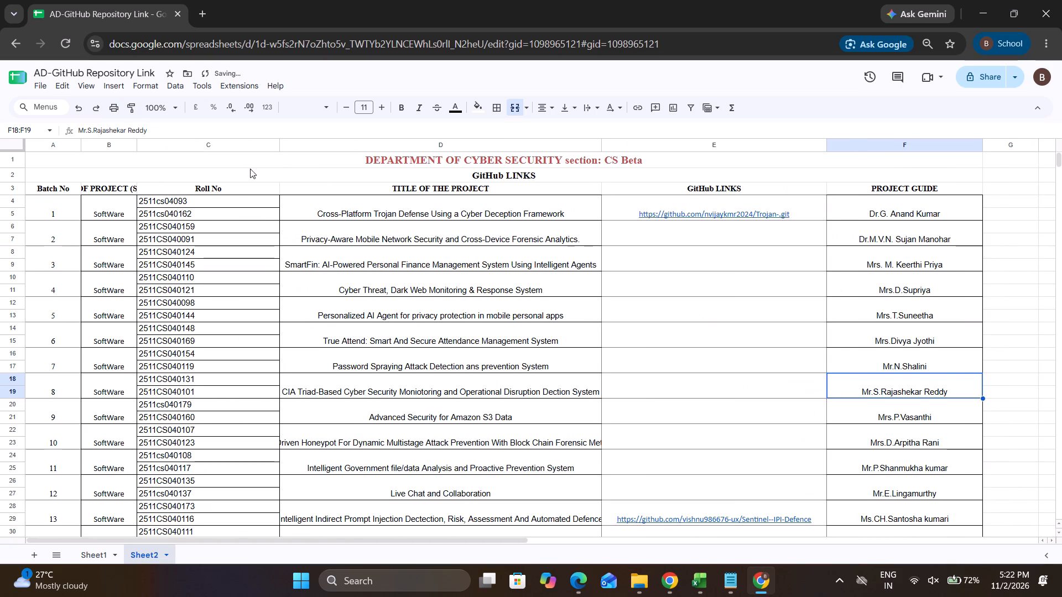
pyautogui.scroll(2, 233, 192)
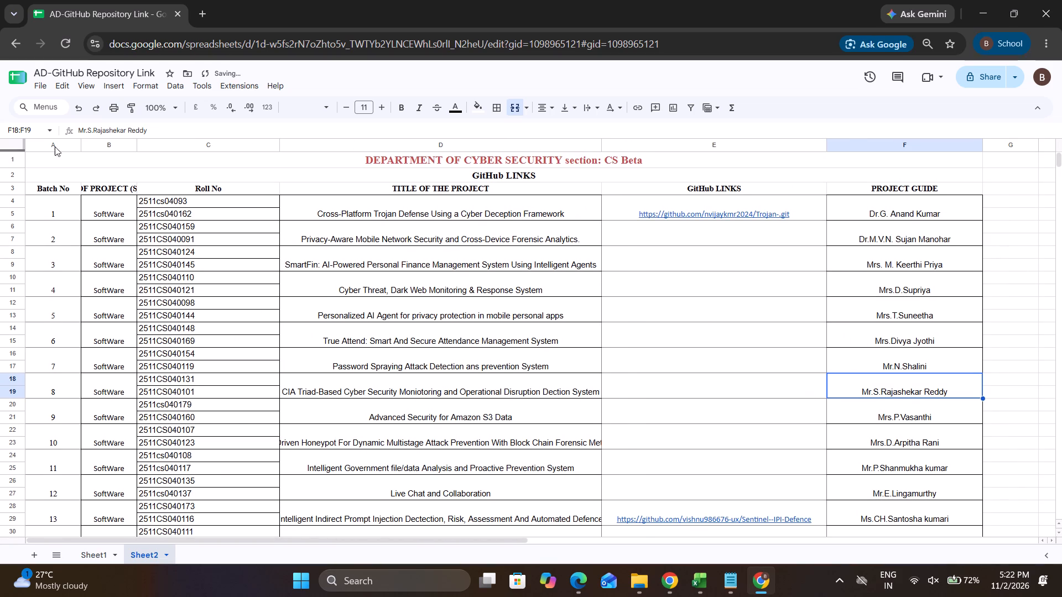
# Protect the heading range A1:F2 of Sheet2, restricting editing to Only you.
pyautogui.moveTo(49, 156); pyautogui.dragTo(147, 155)
pyautogui.click(84, 152)
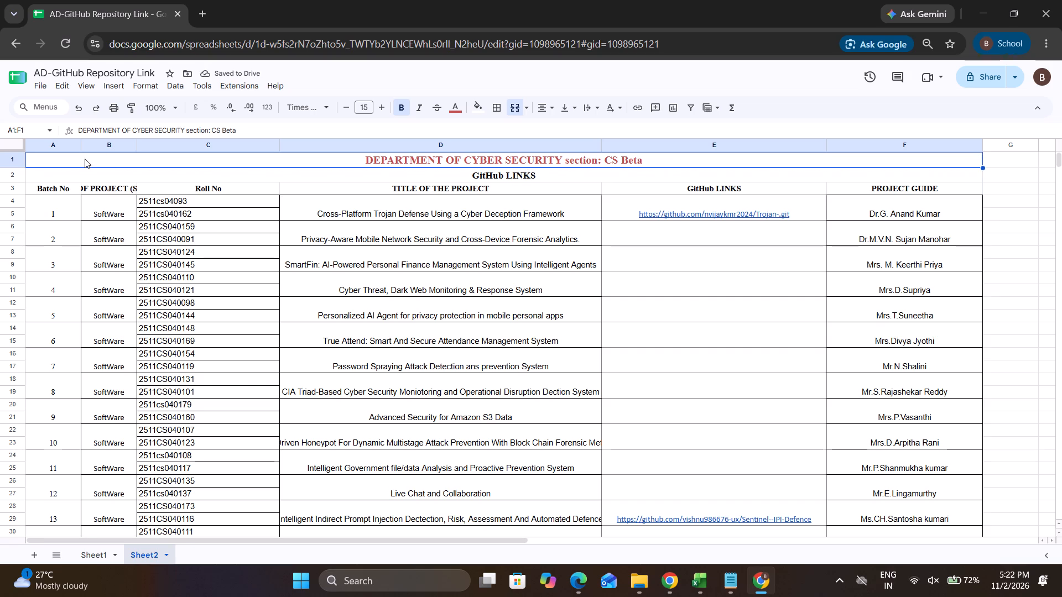
pyautogui.moveTo(85, 159); pyautogui.dragTo(162, 174)
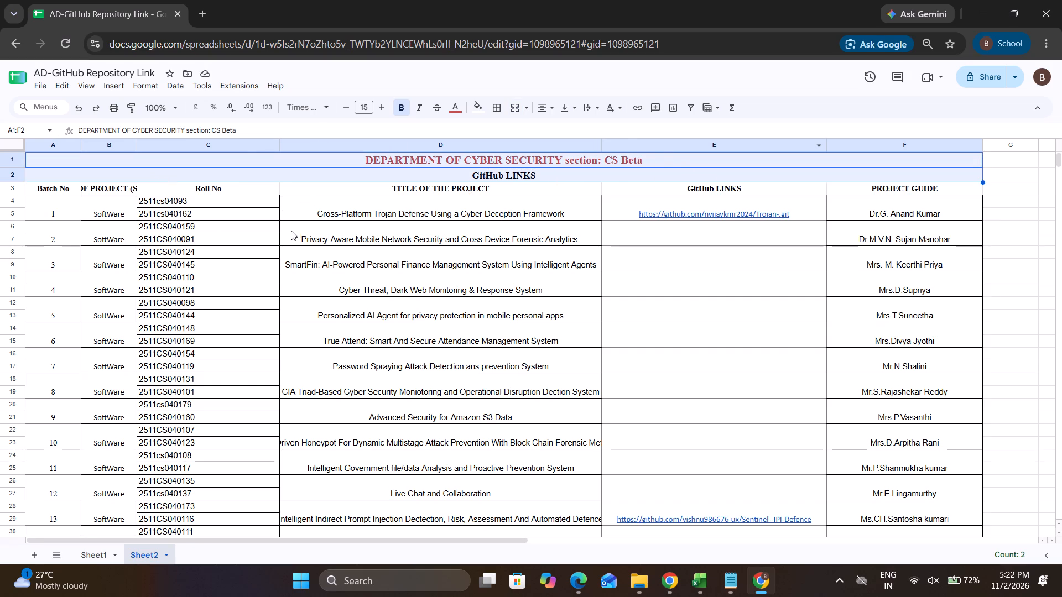
pyautogui.rightClick(246, 164)
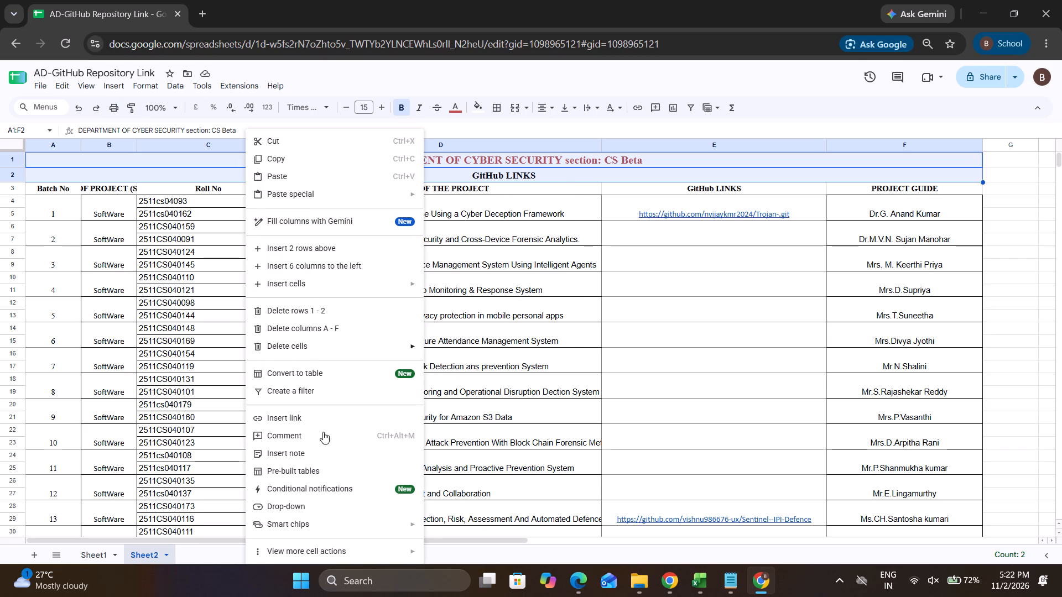
pyautogui.scroll(-1, 321, 515)
pyautogui.scroll(-1, 343, 445)
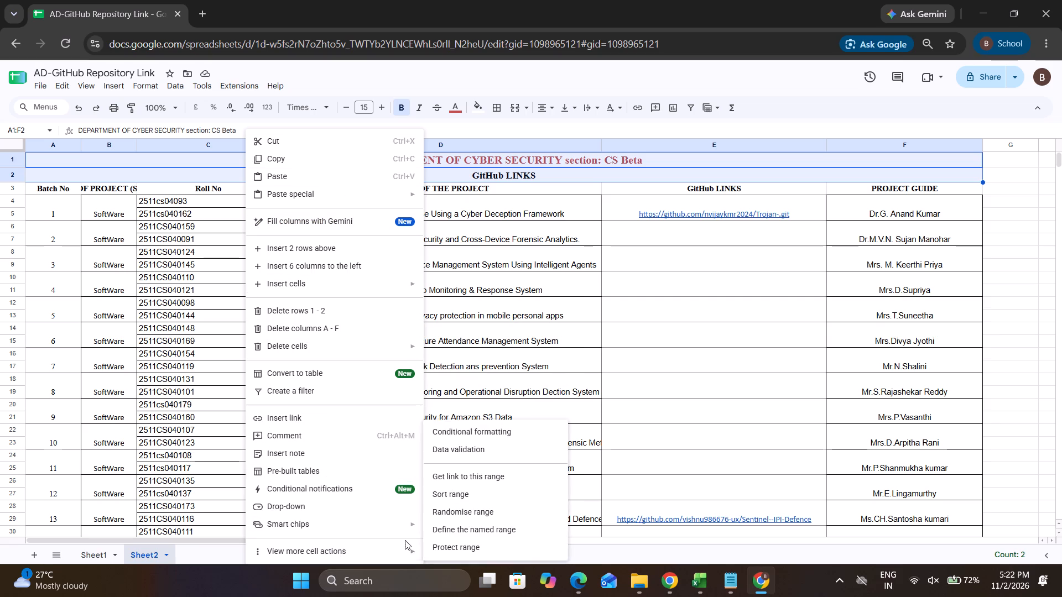
pyautogui.click(433, 554)
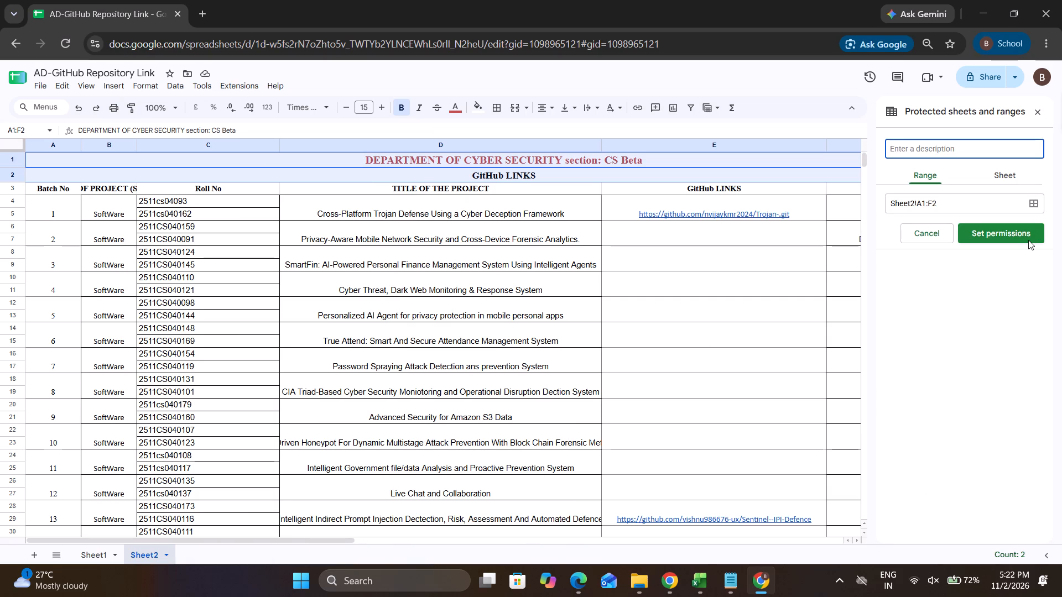
pyautogui.click(1014, 235)
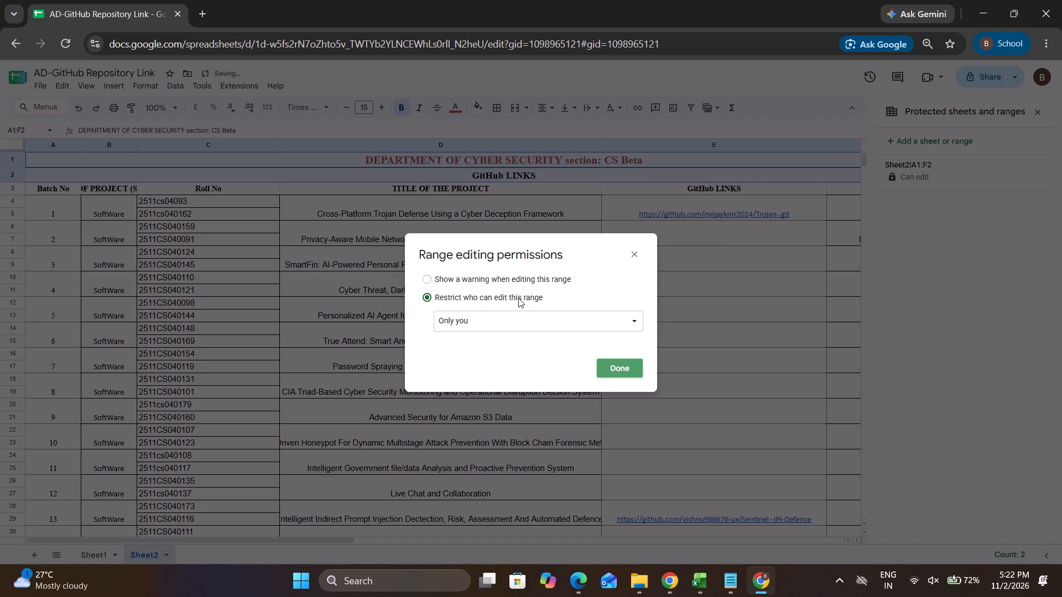
pyautogui.click(612, 362)
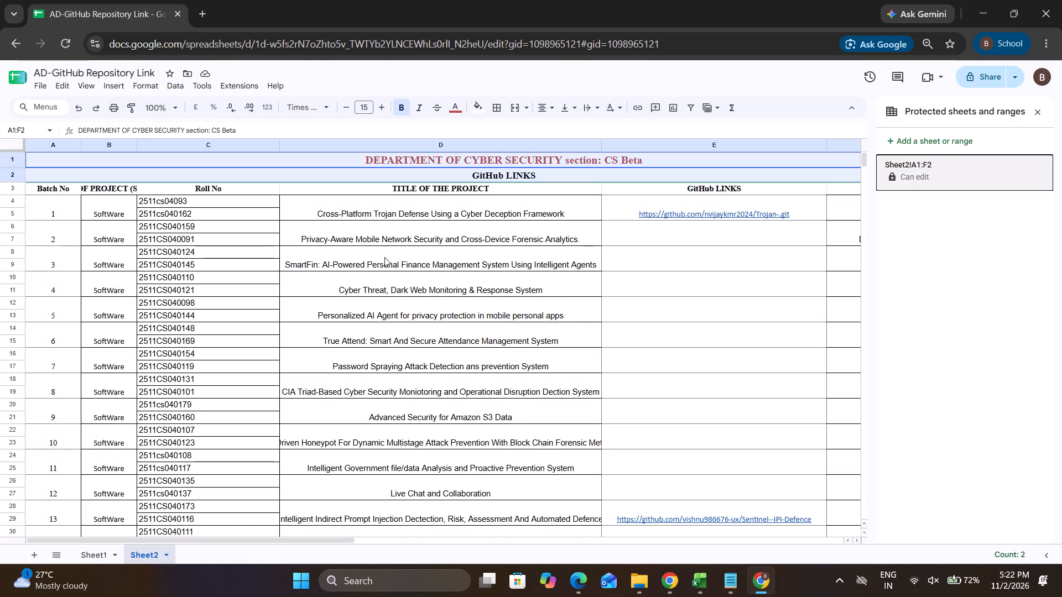
# Protect the batch, project, roll number and title range A3:D85 of Sheet2, restricting editing to Only you.
pyautogui.moveTo(54, 186); pyautogui.dragTo(98, 213)
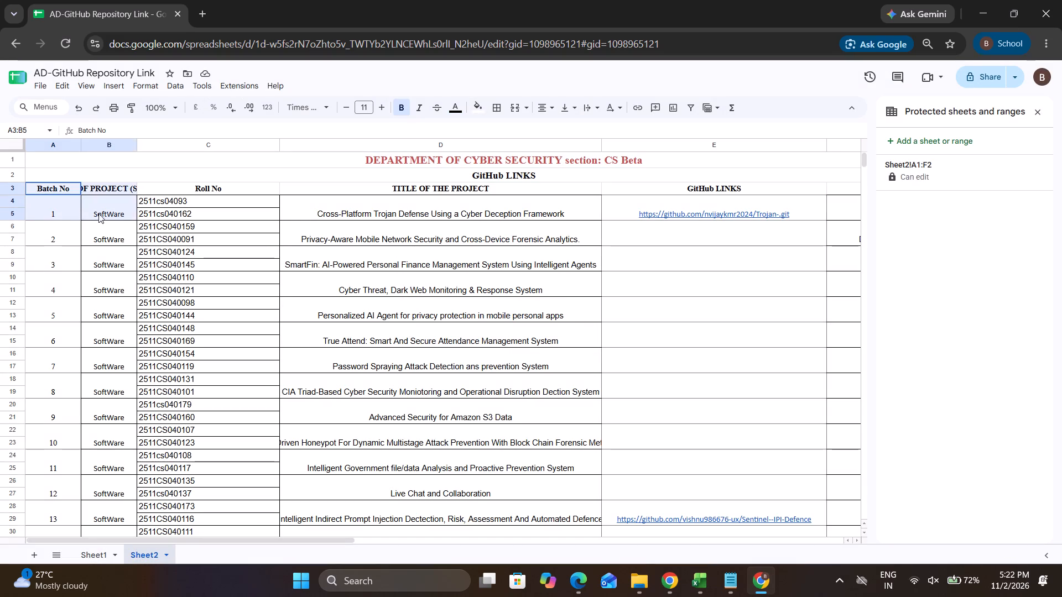
pyautogui.moveTo(98, 213); pyautogui.dragTo(361, 550)
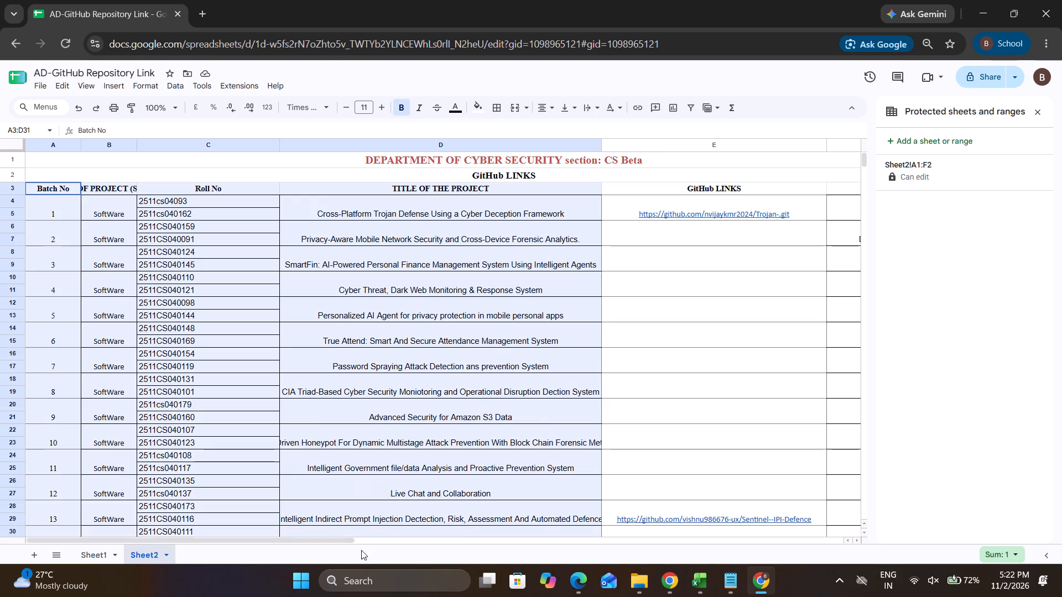
pyautogui.moveTo(361, 550); pyautogui.dragTo(323, 223)
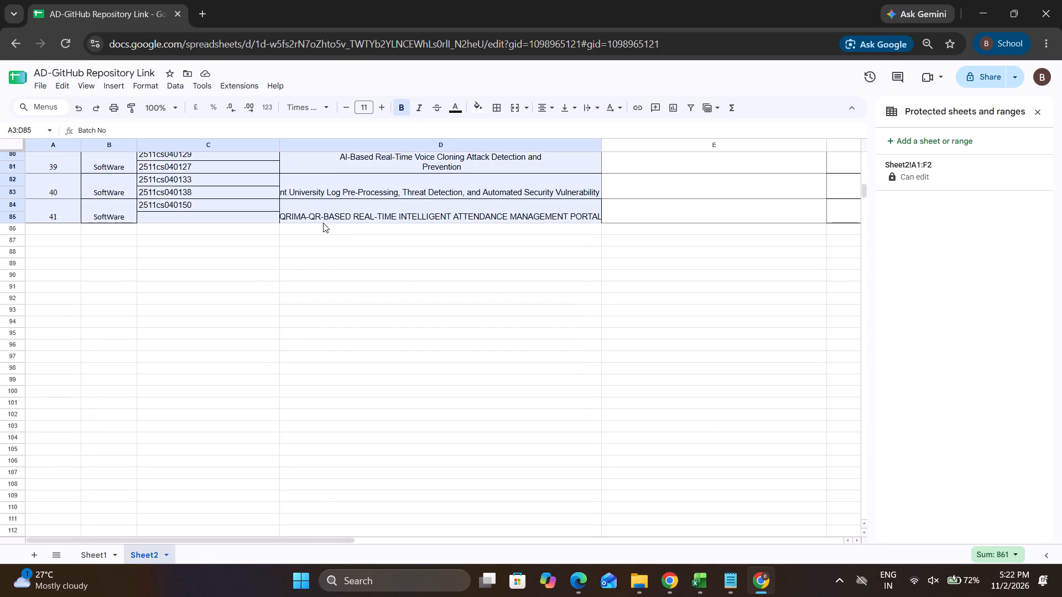
pyautogui.moveTo(323, 223); pyautogui.dragTo(322, 221)
pyautogui.rightClick(347, 206)
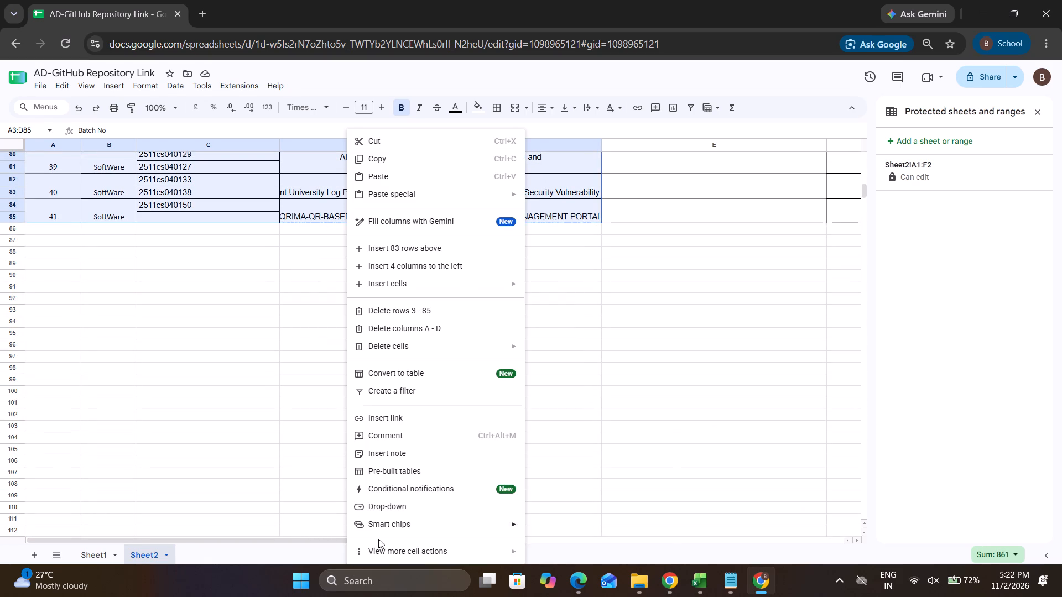
pyautogui.click(391, 548)
pyautogui.click(544, 547)
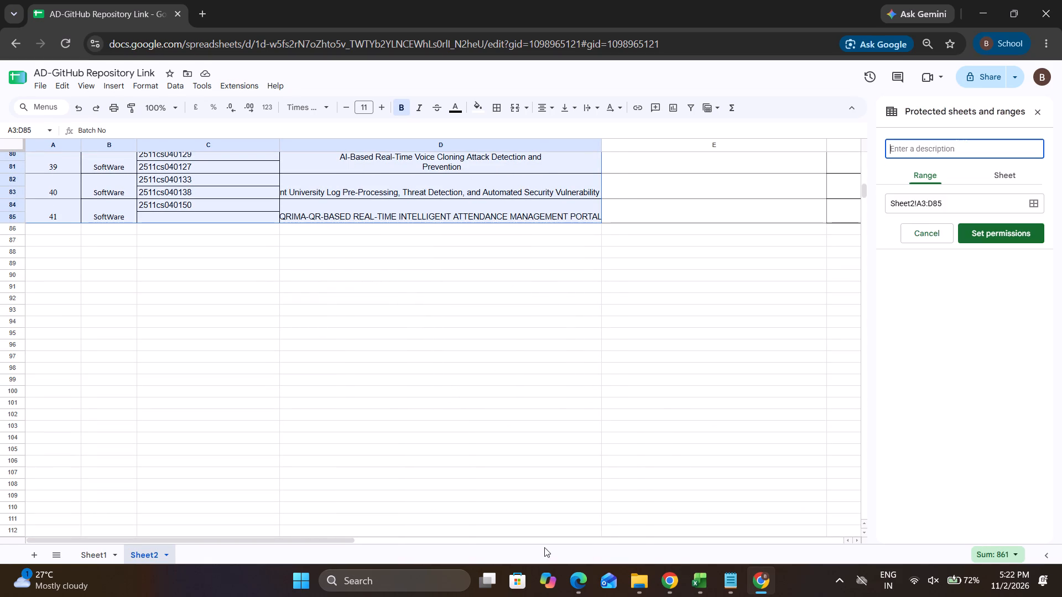
pyautogui.click(1018, 234)
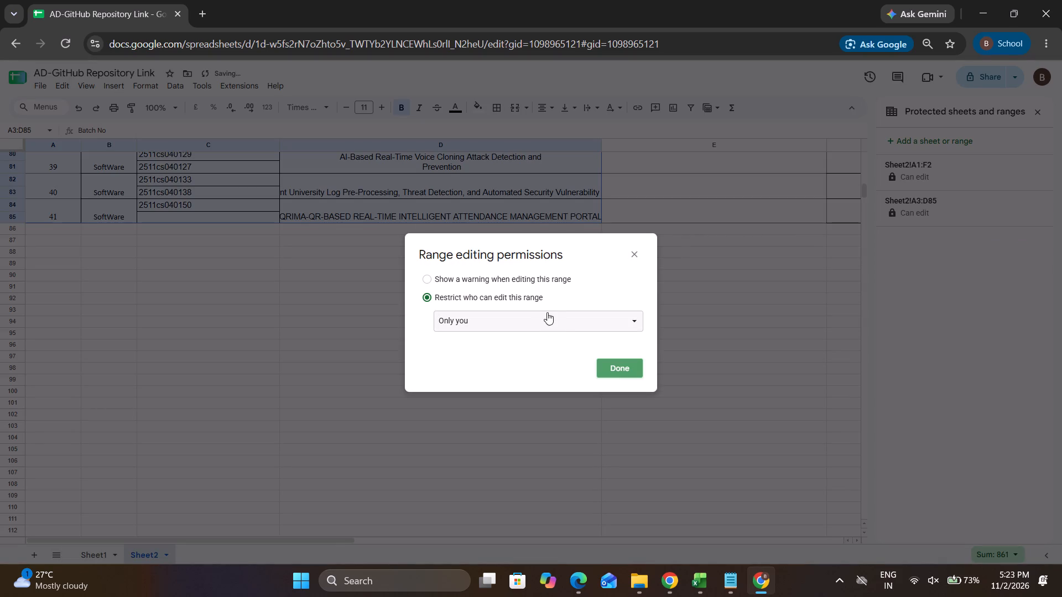
pyautogui.click(626, 369)
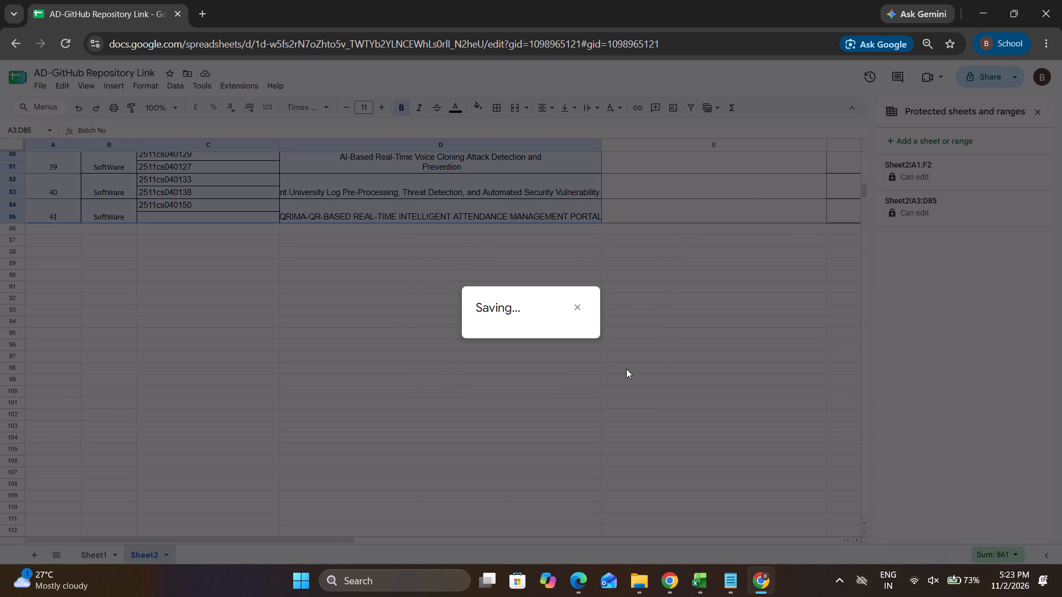
pyautogui.click(544, 358)
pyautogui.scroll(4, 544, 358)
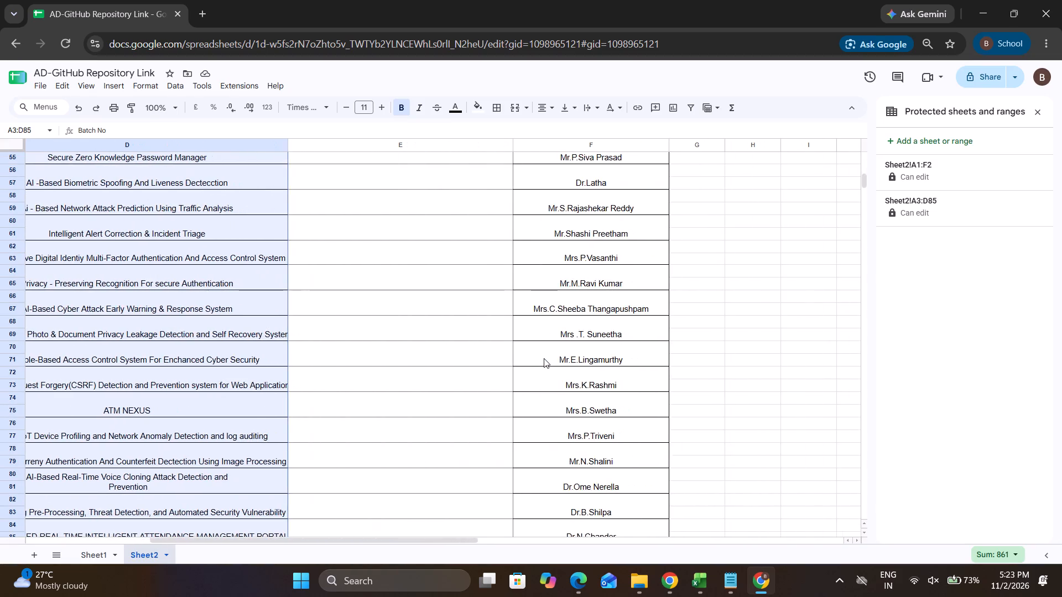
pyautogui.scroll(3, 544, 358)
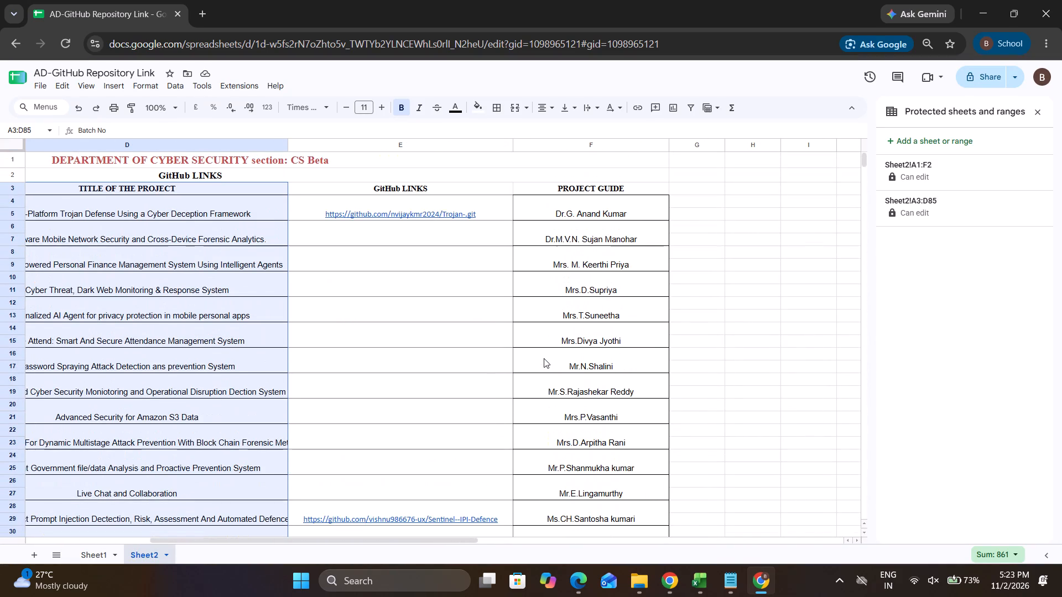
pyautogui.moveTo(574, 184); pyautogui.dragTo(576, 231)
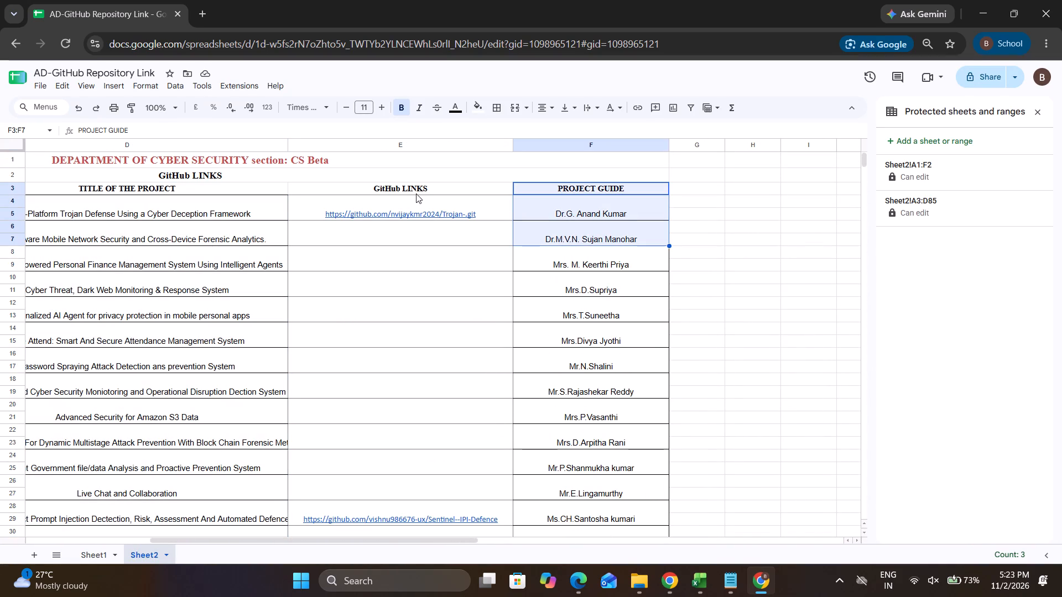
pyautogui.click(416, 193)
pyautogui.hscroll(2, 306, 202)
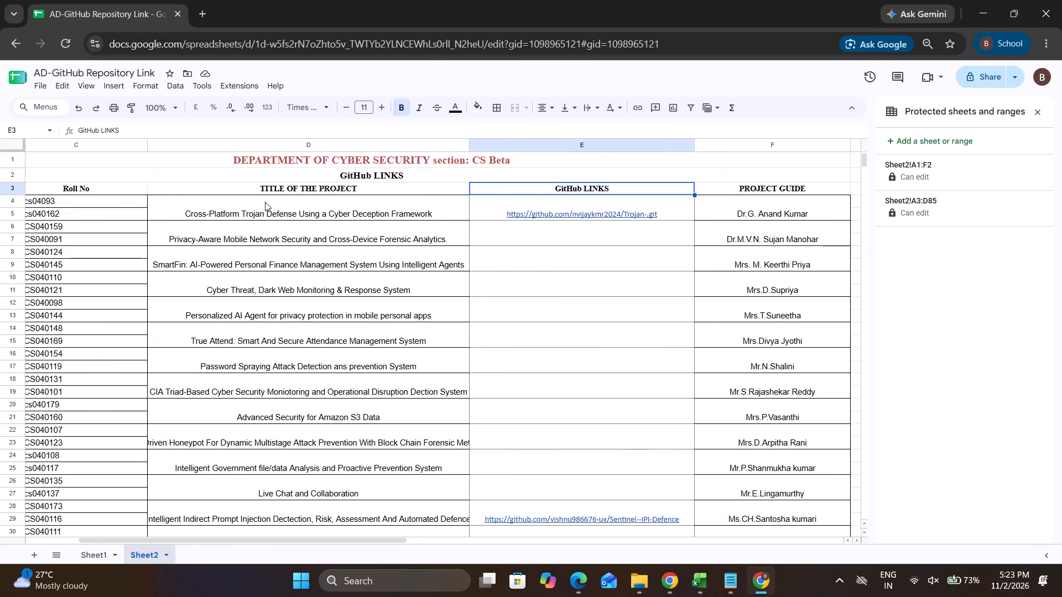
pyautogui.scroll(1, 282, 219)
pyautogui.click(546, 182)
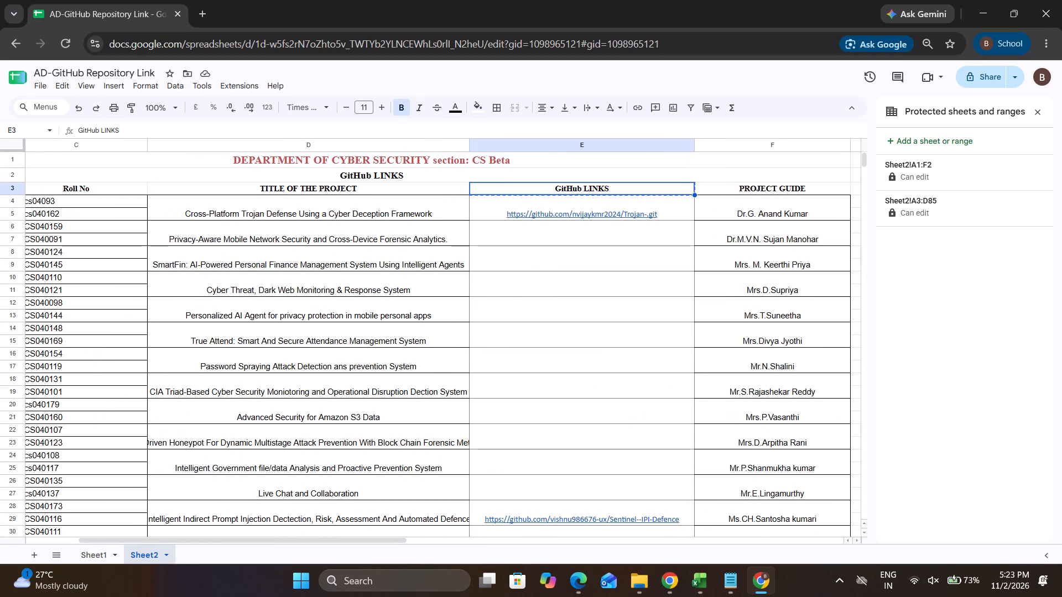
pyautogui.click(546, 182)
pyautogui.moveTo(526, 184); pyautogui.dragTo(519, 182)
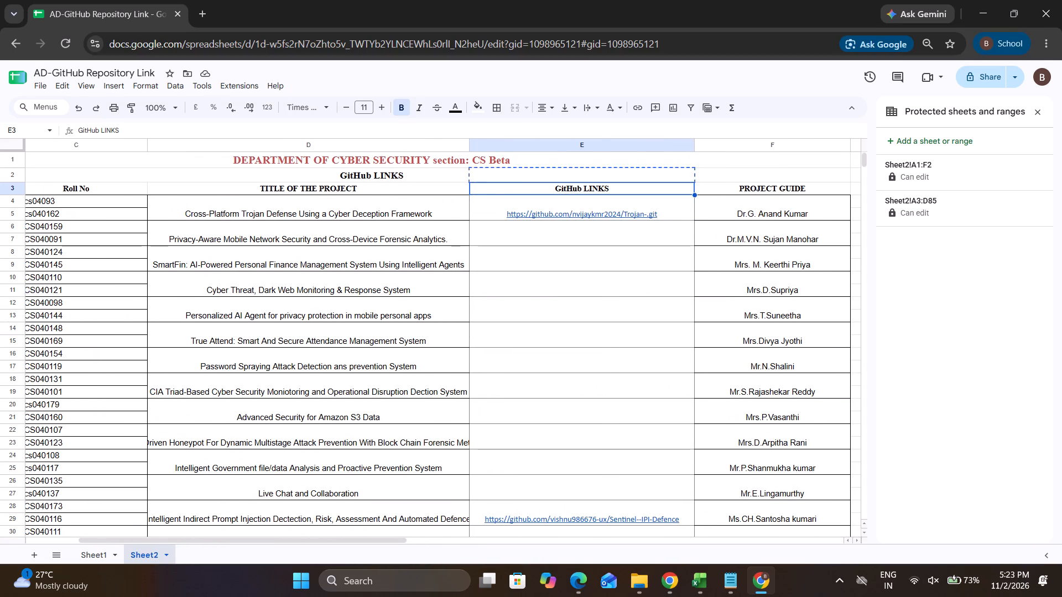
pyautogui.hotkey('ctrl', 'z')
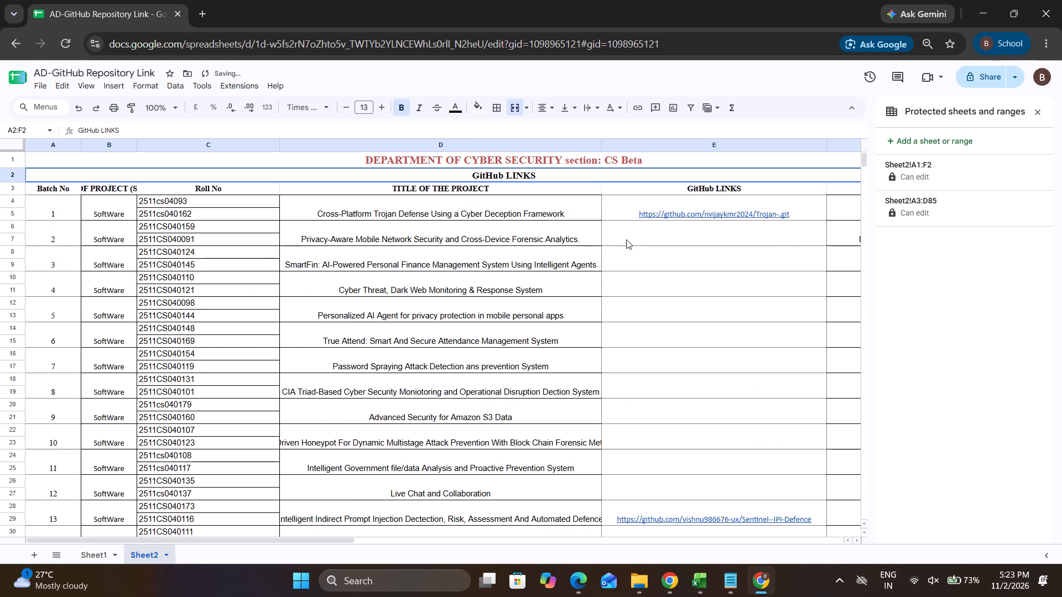
# Protect the whole GitHub LINKS column, range E:E of Sheet2, restricting editing to Only you.
pyautogui.click(677, 181)
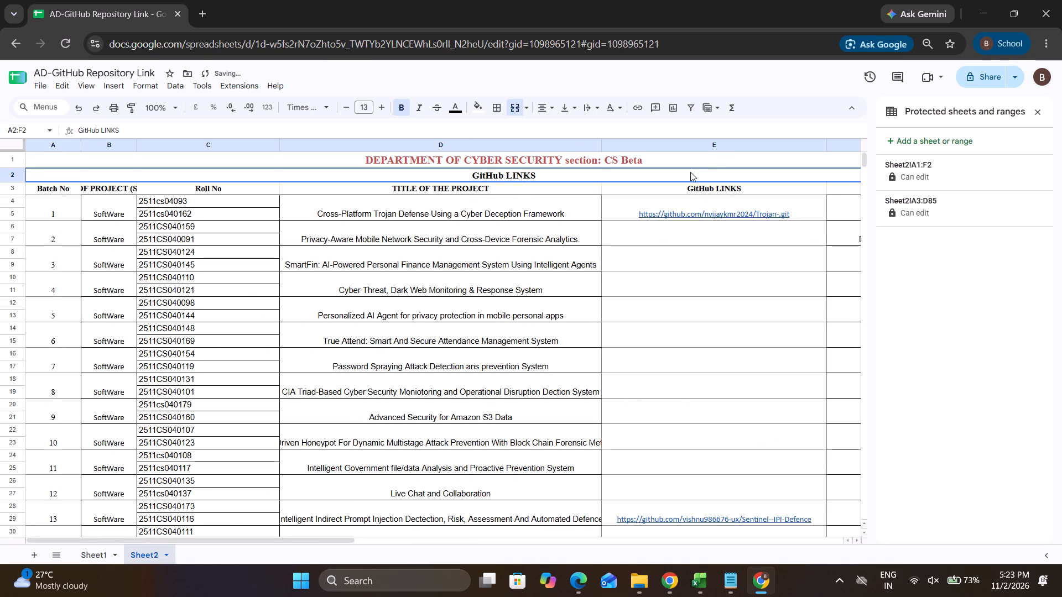
pyautogui.doubleClick(711, 146)
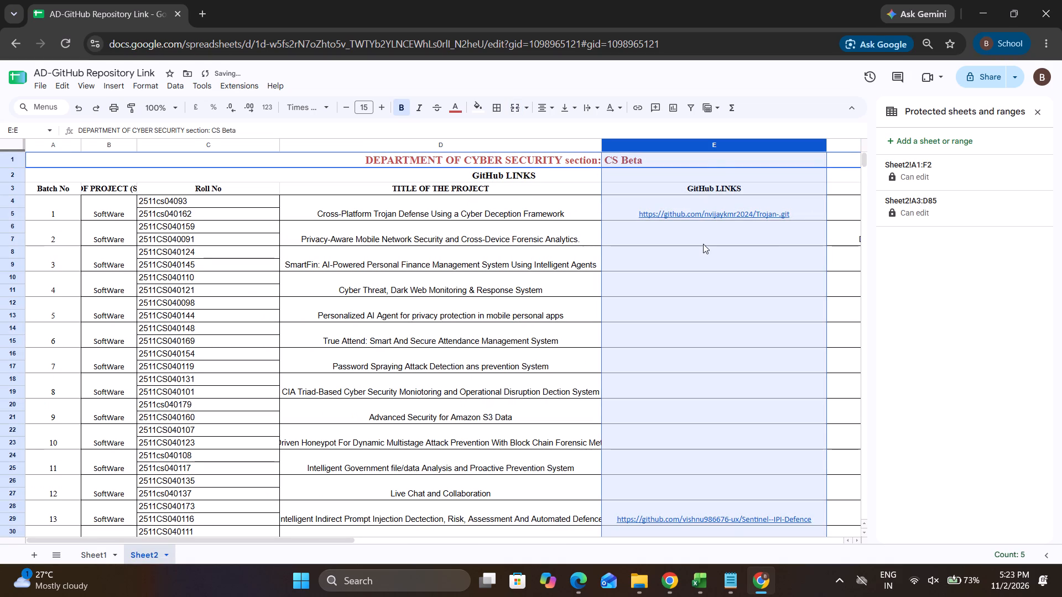
pyautogui.rightClick(703, 244)
pyautogui.scroll(-1, 747, 533)
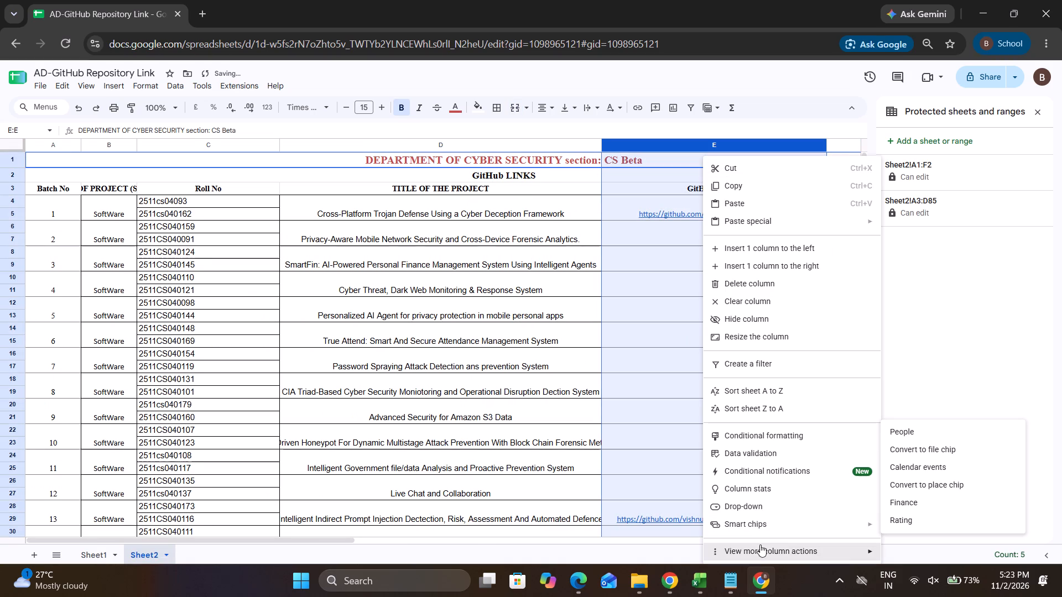
pyautogui.click(767, 549)
pyautogui.click(919, 543)
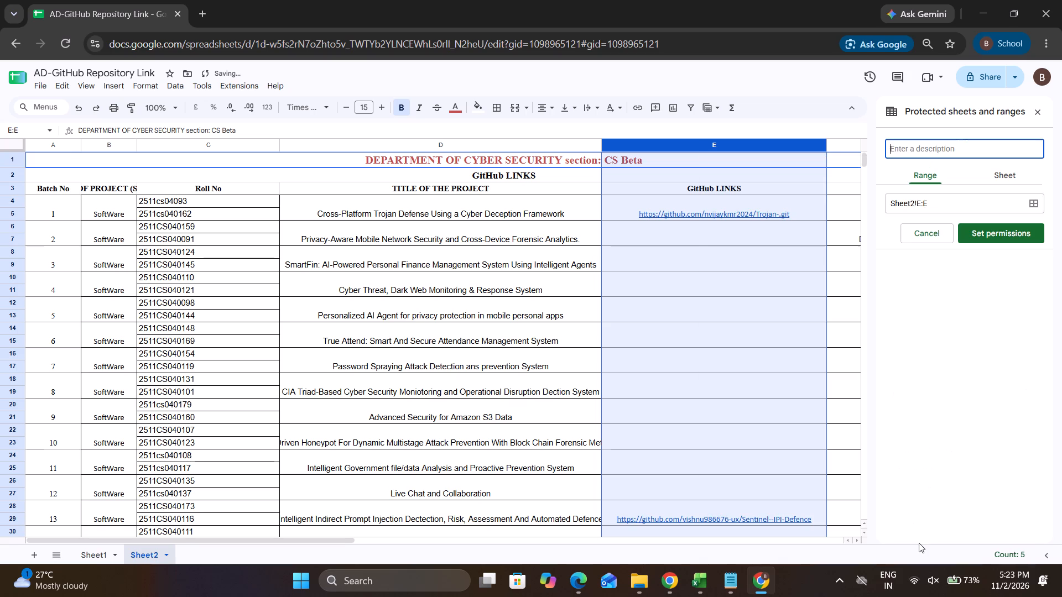
pyautogui.click(996, 237)
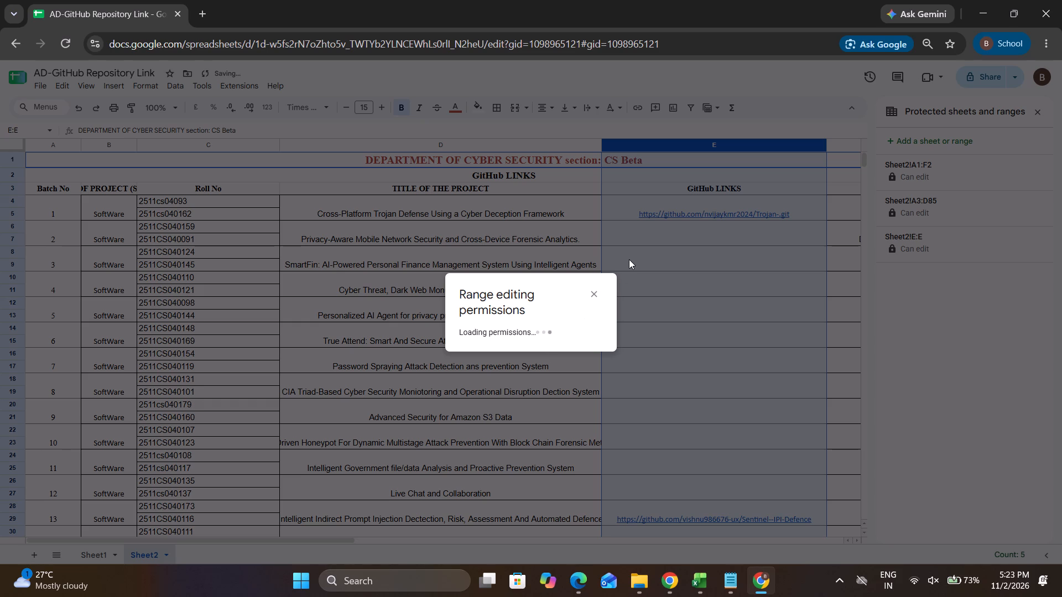
pyautogui.hscroll(-2, 629, 259)
pyautogui.moveTo(553, 281); pyautogui.dragTo(438, 289)
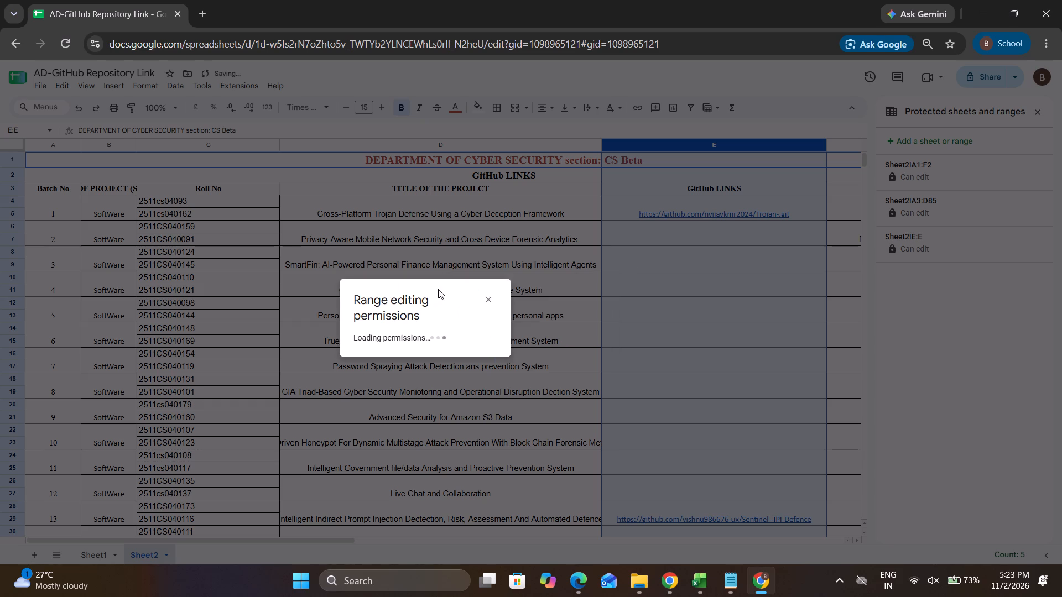
pyautogui.moveTo(438, 289); pyautogui.dragTo(79, 108)
pyautogui.hscroll(-1, 478, 346)
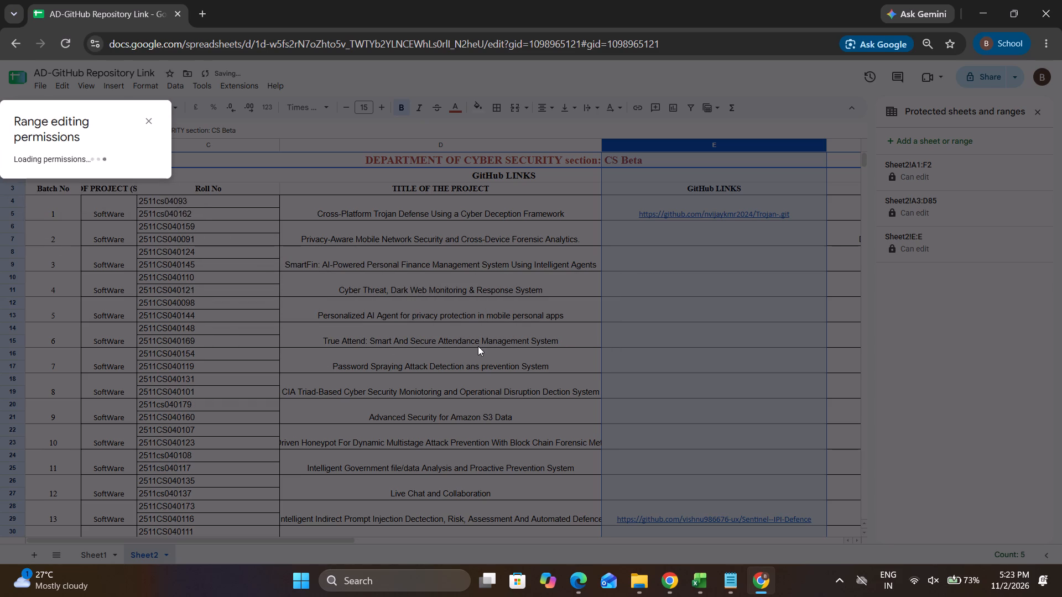
pyautogui.scroll(-1, 478, 346)
pyautogui.scroll(1, 478, 346)
pyautogui.scroll(-2, 478, 346)
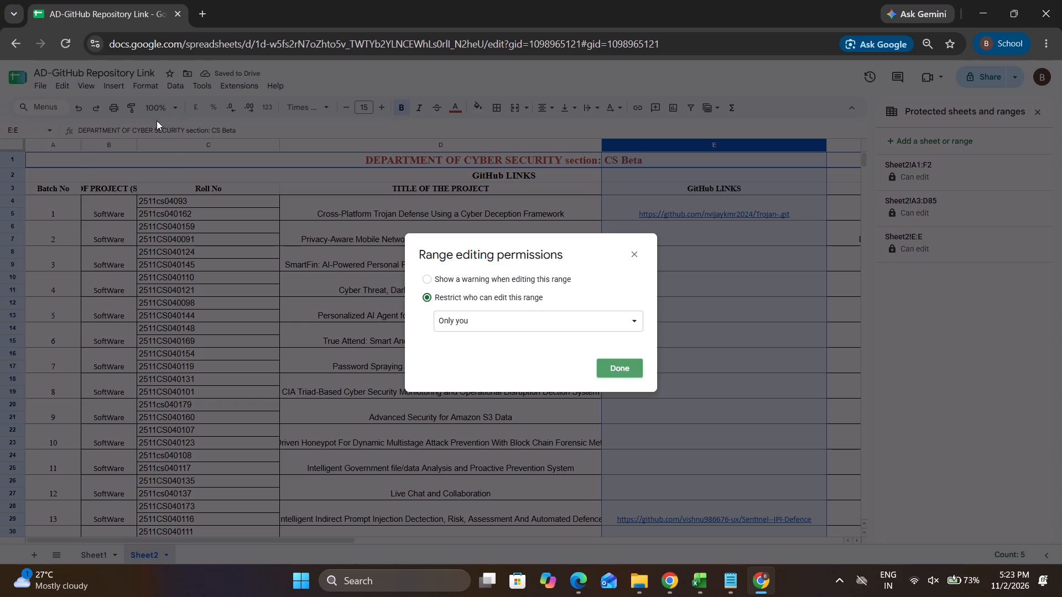
pyautogui.click(636, 362)
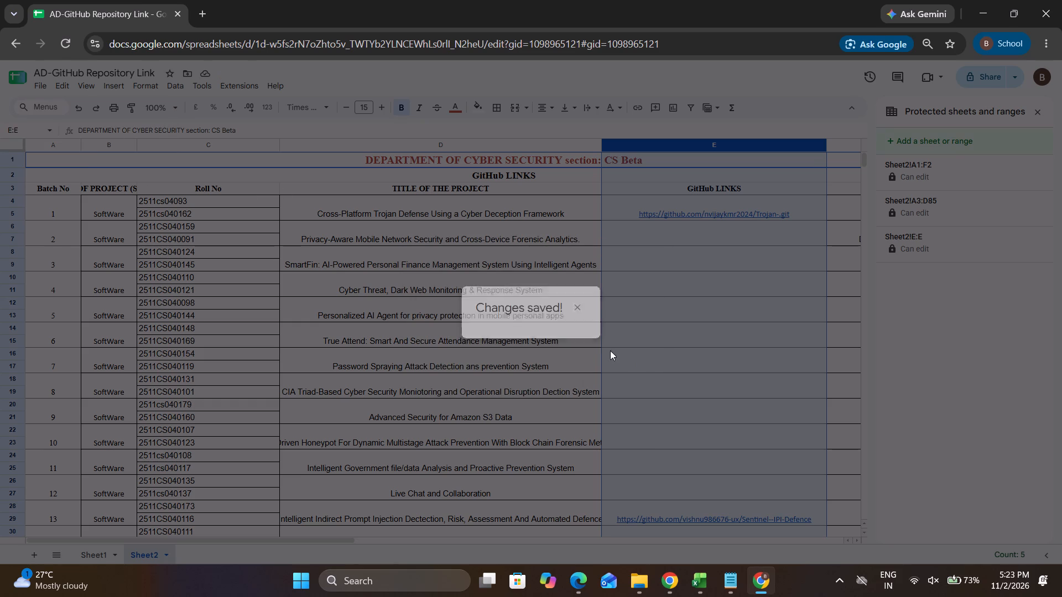
# Protect the PROJECT GUIDE range F3:F85 of Sheet2, restricting editing to Only you.
pyautogui.hscroll(-3, 596, 350)
pyautogui.scroll(1, 618, 282)
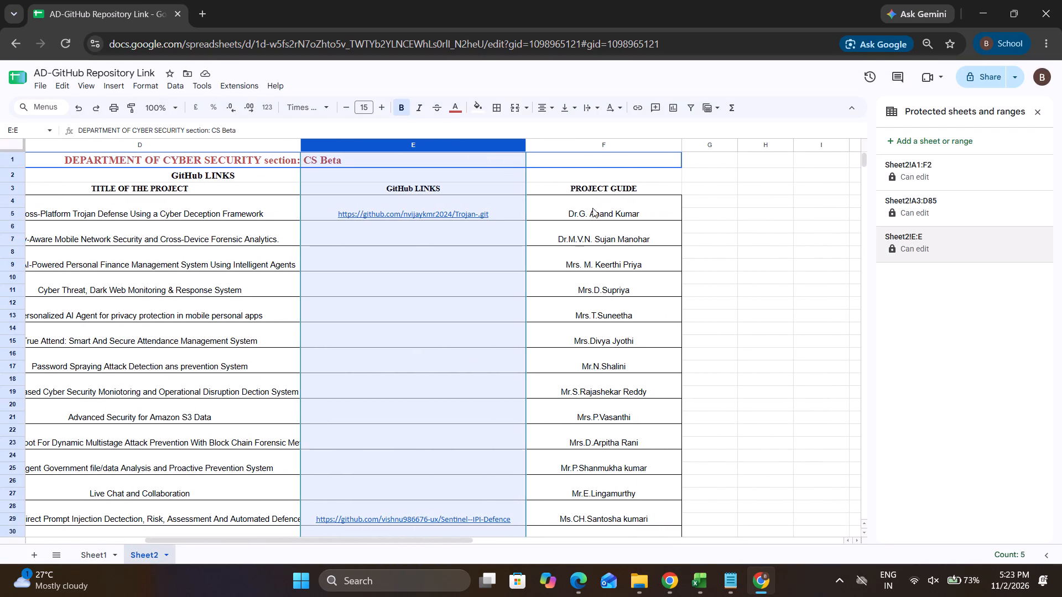
pyautogui.click(606, 200)
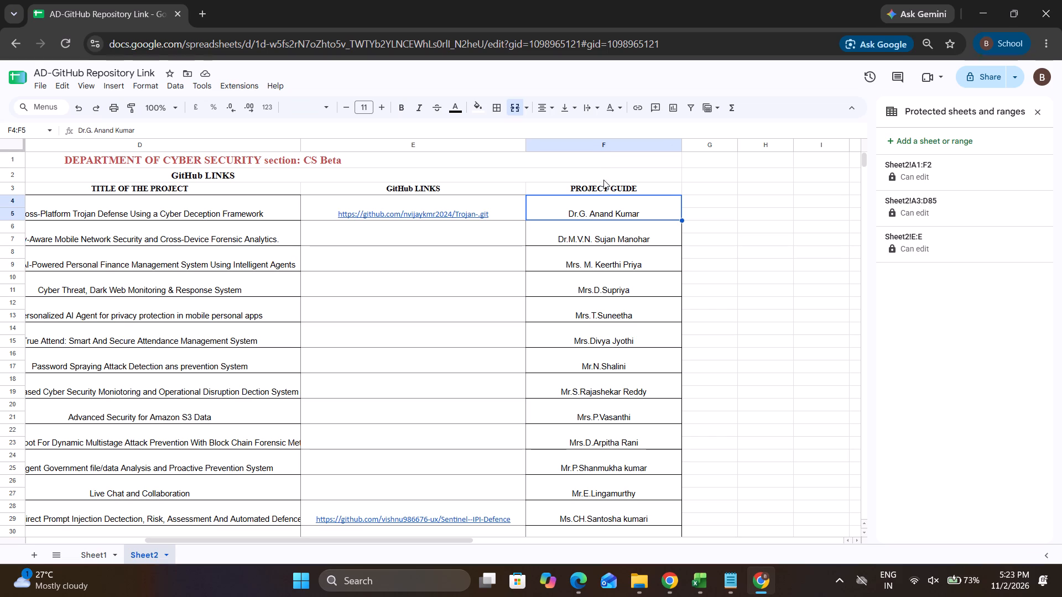
pyautogui.moveTo(608, 187); pyautogui.dragTo(643, 596)
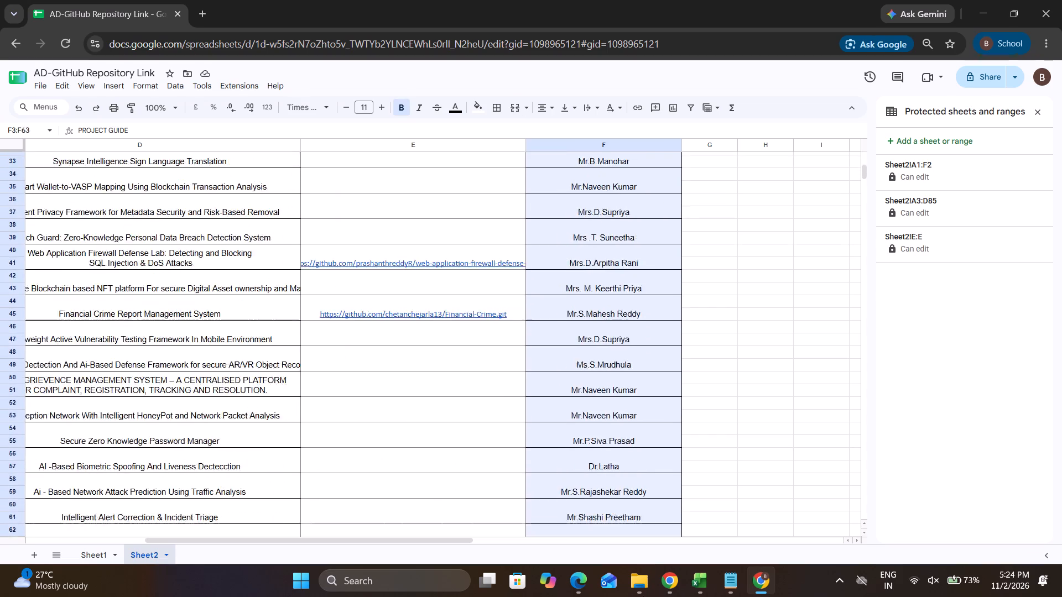
pyautogui.moveTo(643, 596); pyautogui.dragTo(611, 177)
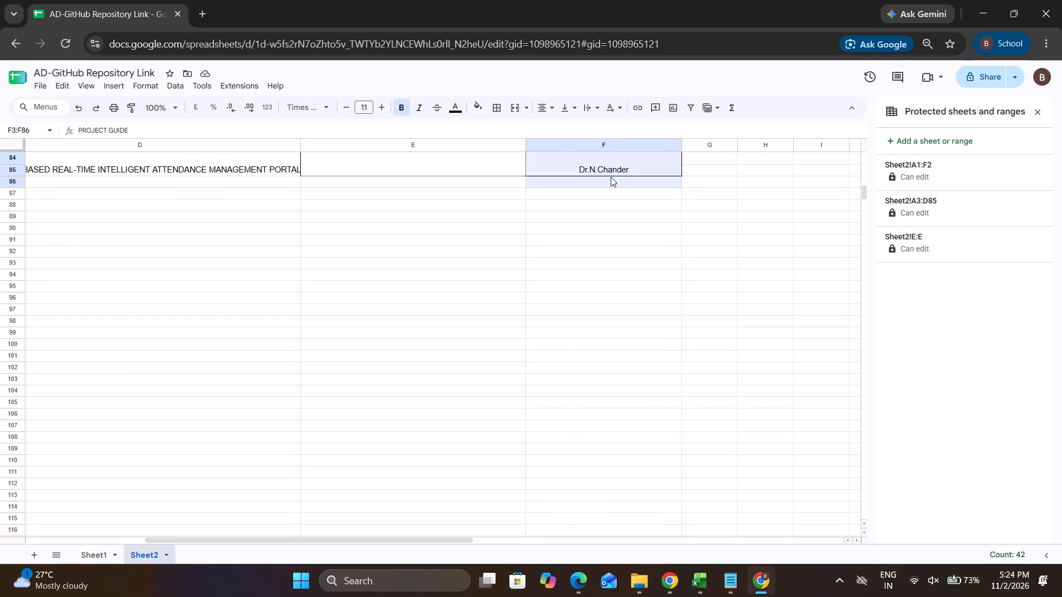
pyautogui.moveTo(611, 177); pyautogui.dragTo(610, 166)
pyautogui.rightClick(610, 166)
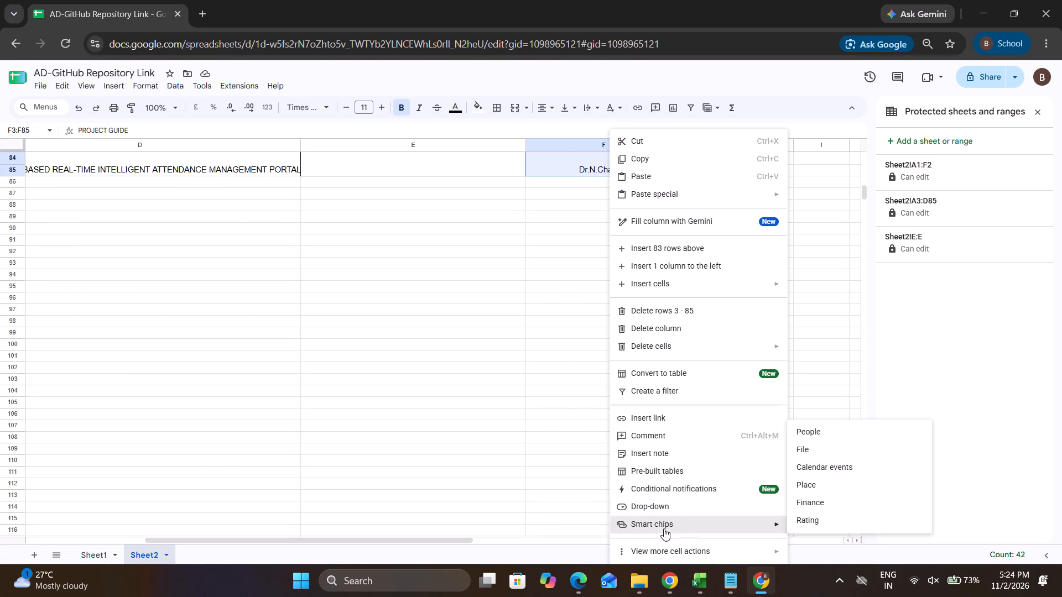
pyautogui.click(677, 547)
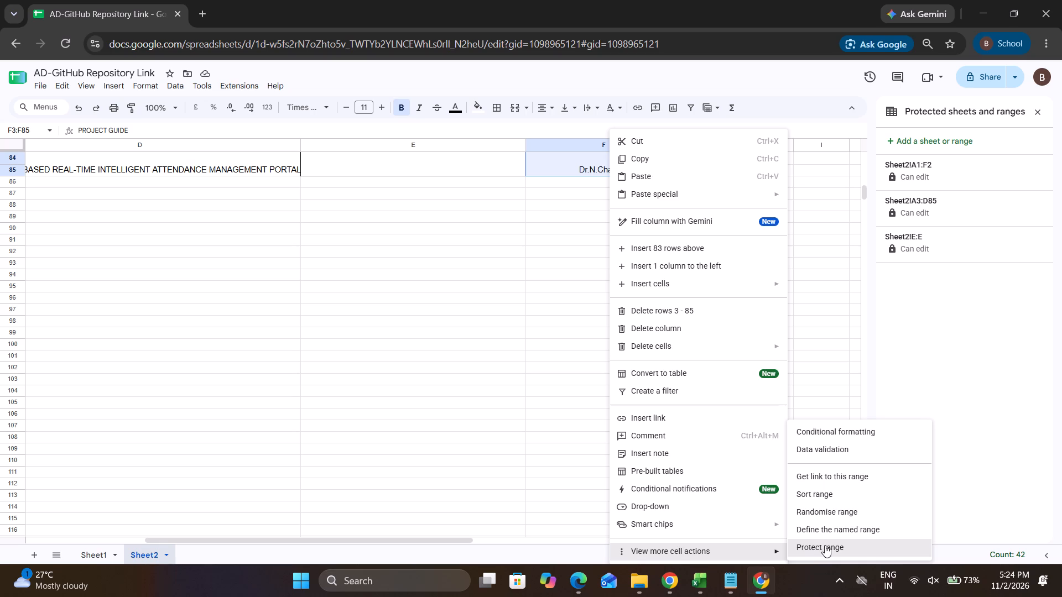
pyautogui.click(825, 545)
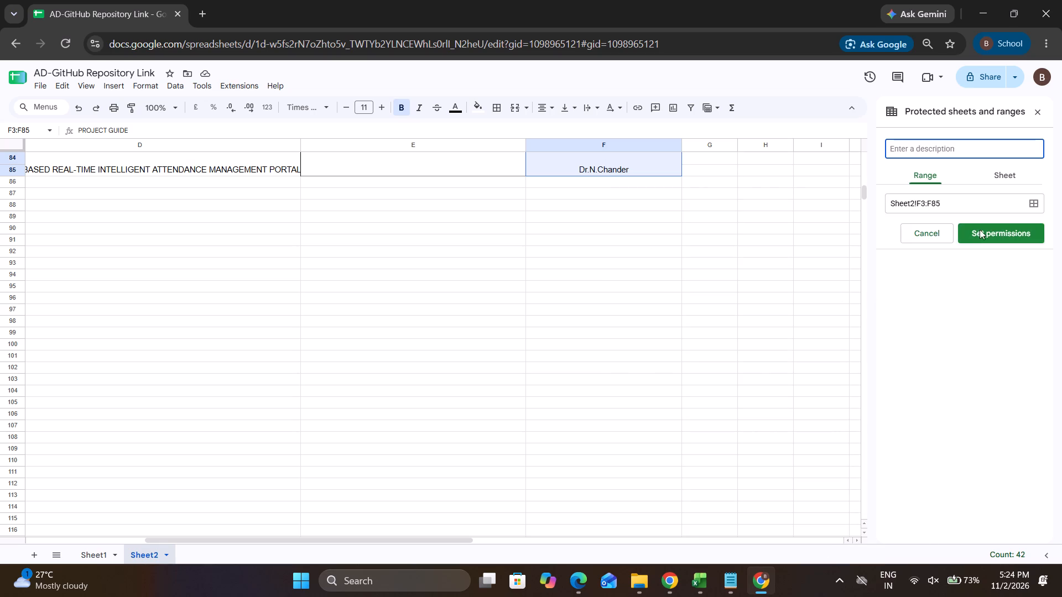
pyautogui.click(987, 228)
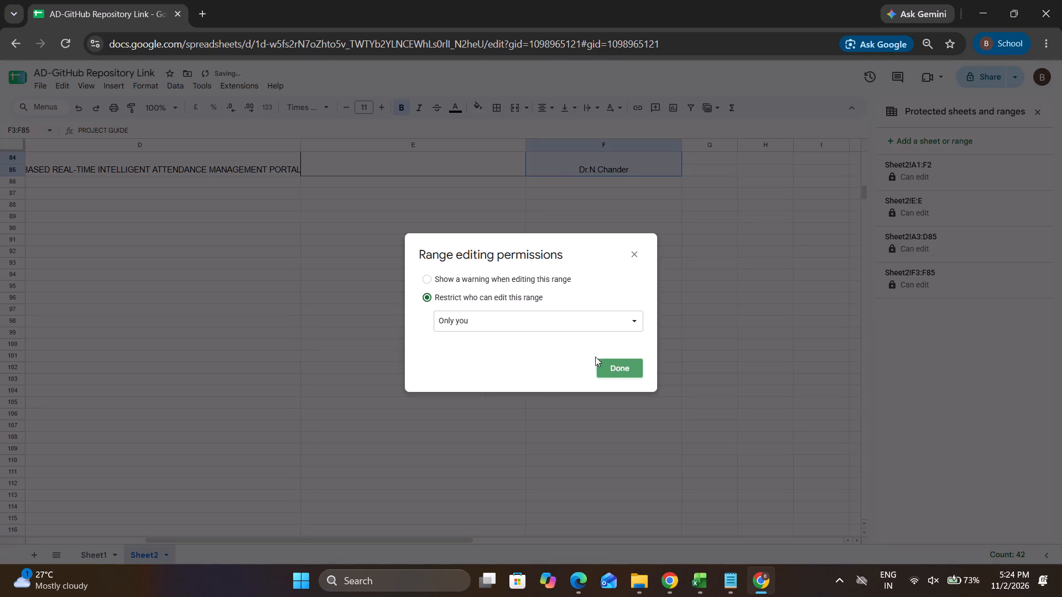
pyautogui.click(612, 365)
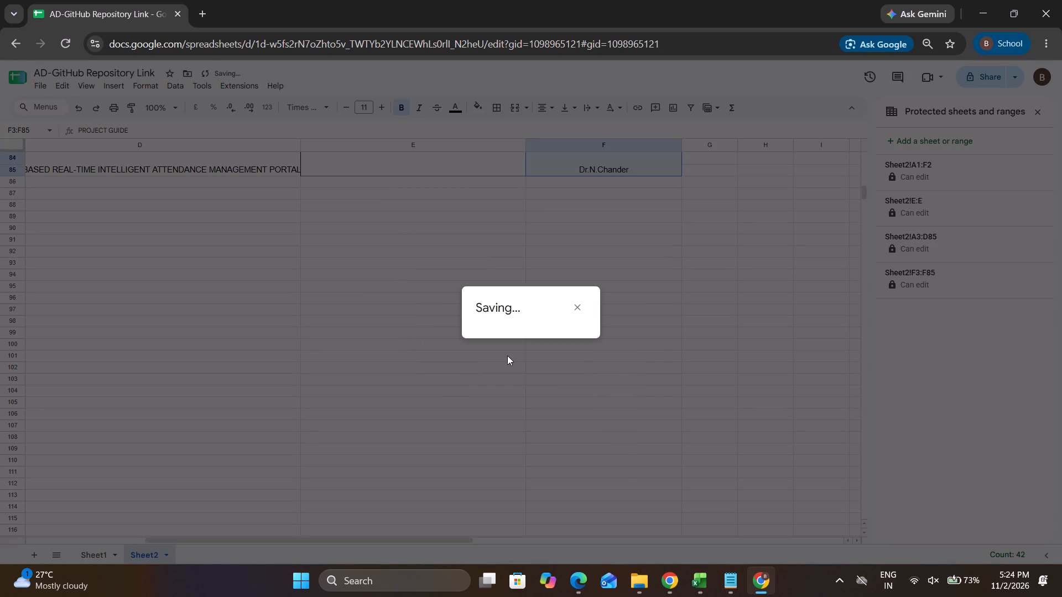
pyautogui.click(529, 346)
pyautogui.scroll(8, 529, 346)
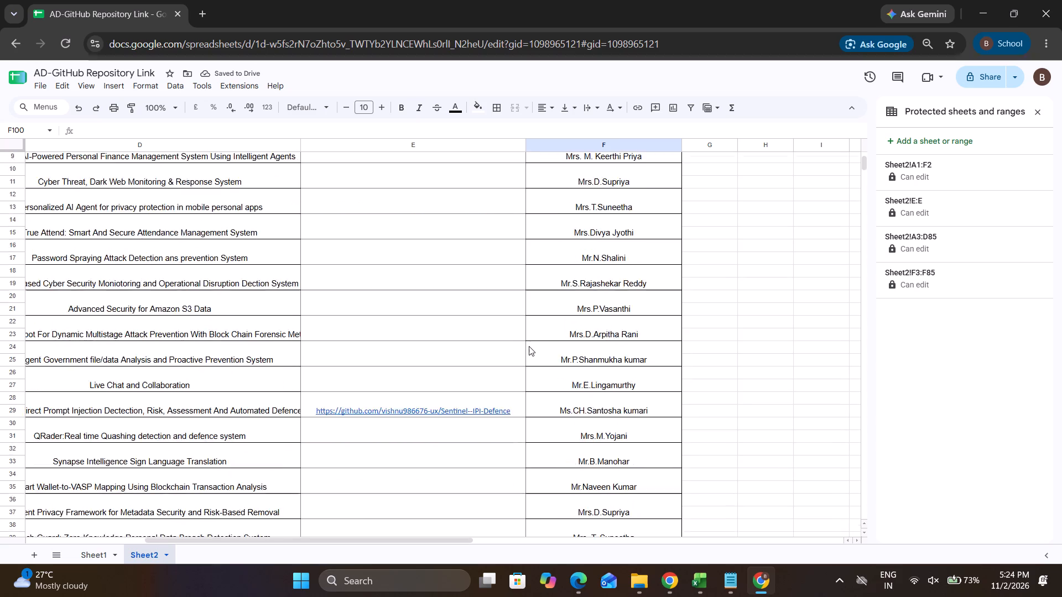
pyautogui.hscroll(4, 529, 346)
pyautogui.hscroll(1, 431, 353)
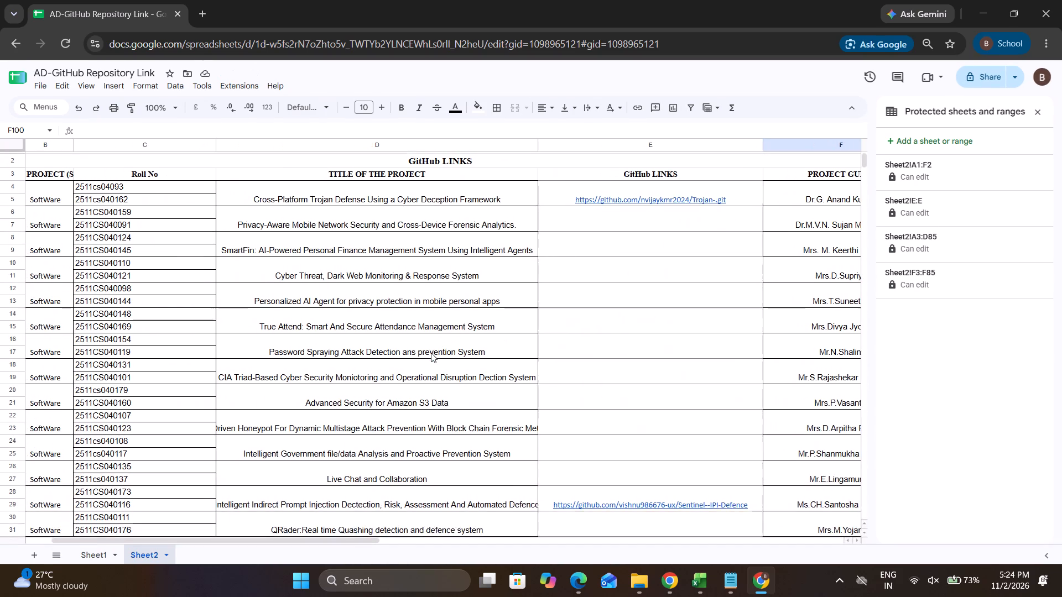
# Close the list of protected sheets and ranges and zoom the page out to 75% with all Sheet2 columns in view.
pyautogui.scroll(2, 431, 353)
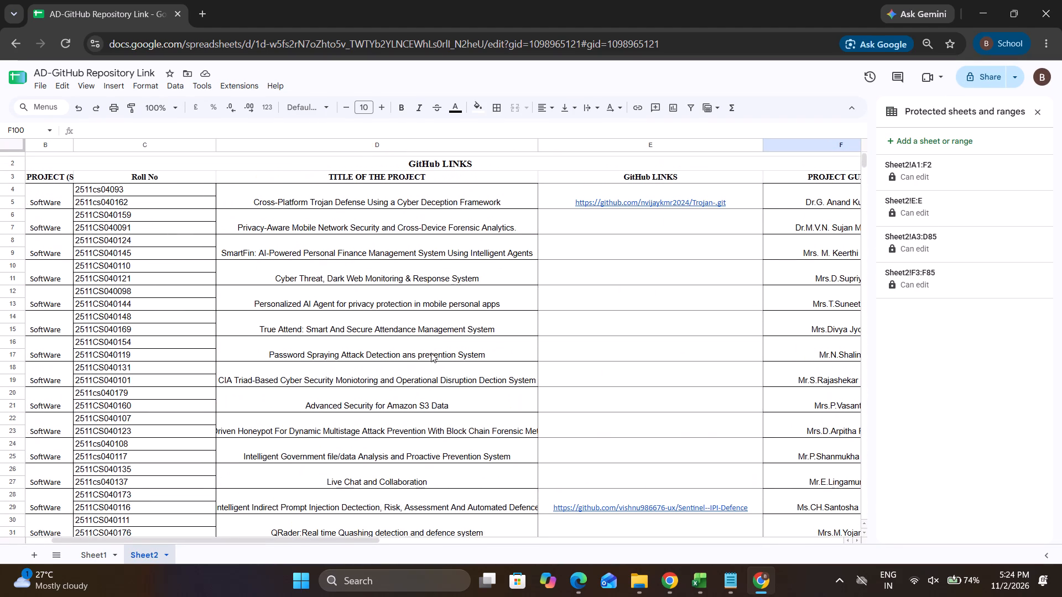
pyautogui.scroll(1, 431, 353)
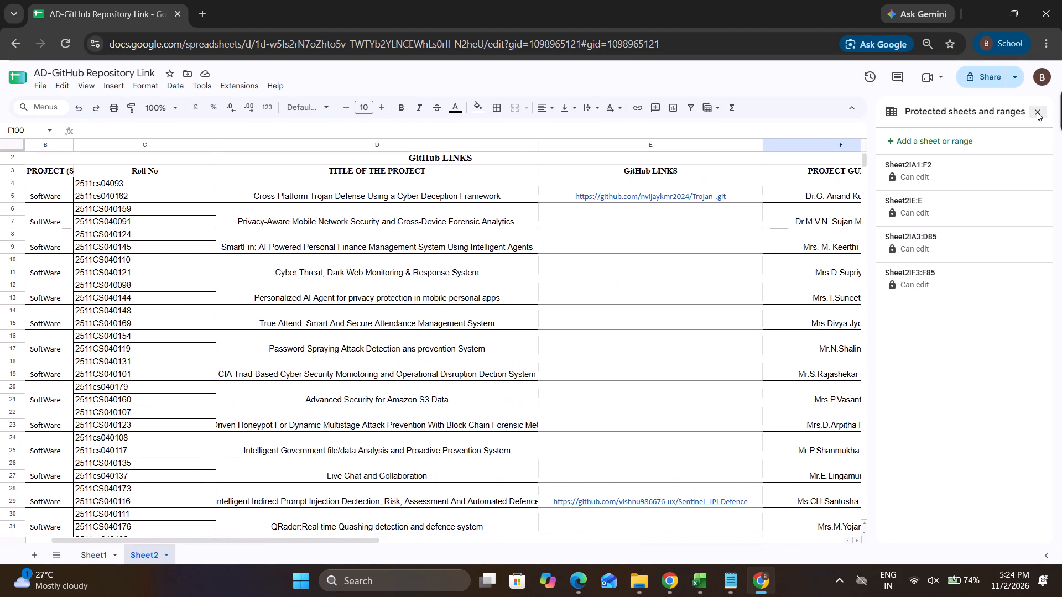
pyautogui.click(1037, 112)
pyautogui.scroll(2, 749, 275)
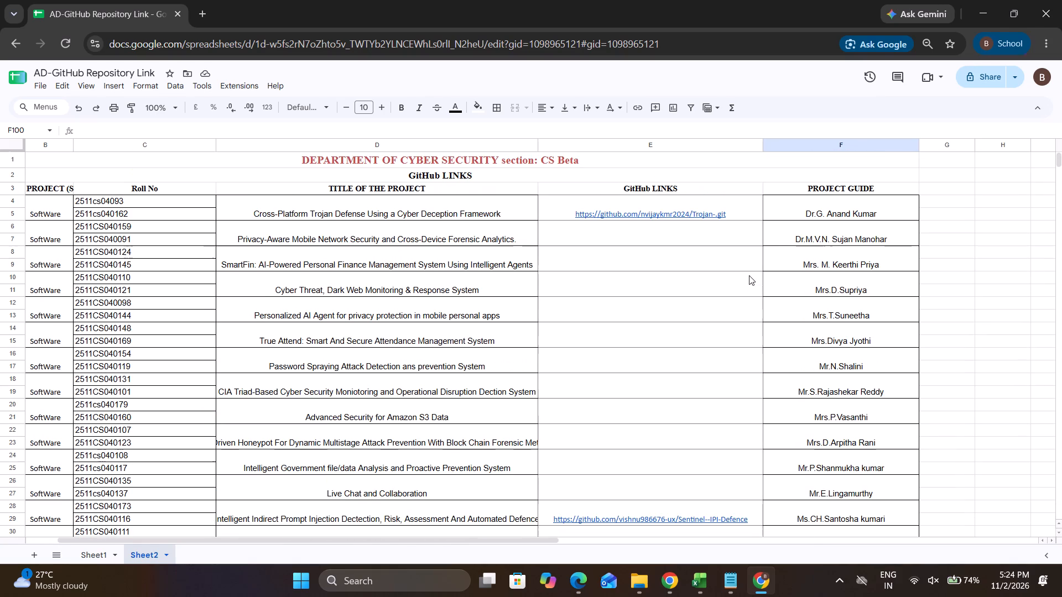
pyautogui.click(592, 332)
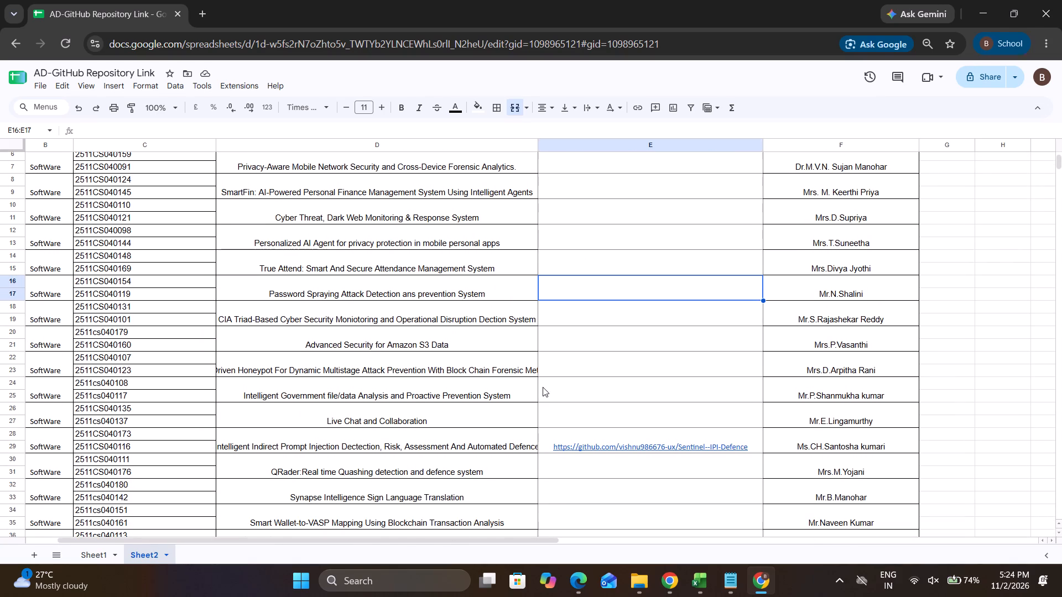
pyautogui.hotkey('ctrl', '-')
pyautogui.scroll(2, 543, 387)
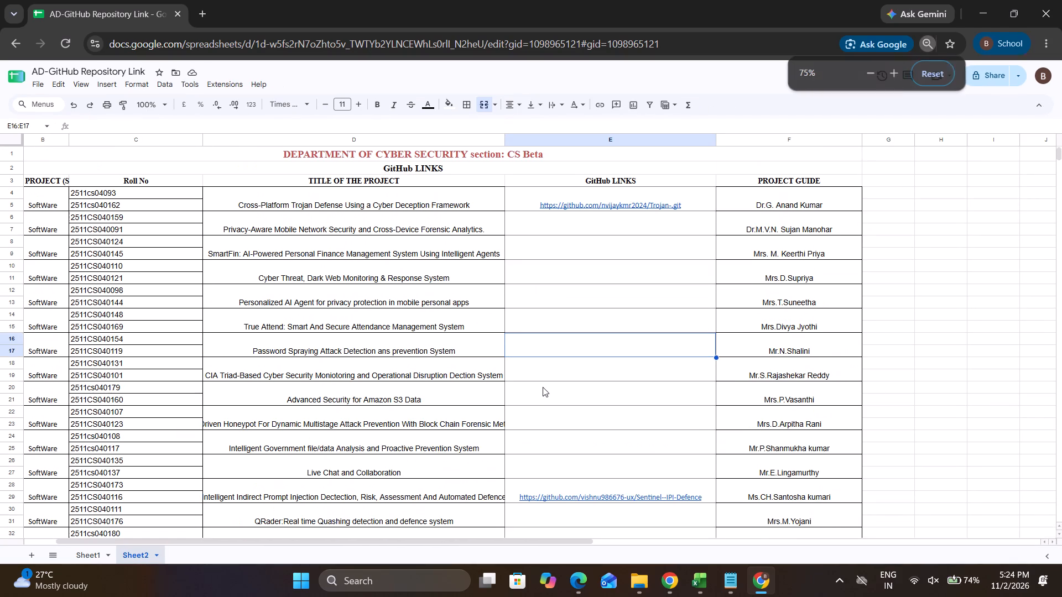
pyautogui.hscroll(2, 543, 387)
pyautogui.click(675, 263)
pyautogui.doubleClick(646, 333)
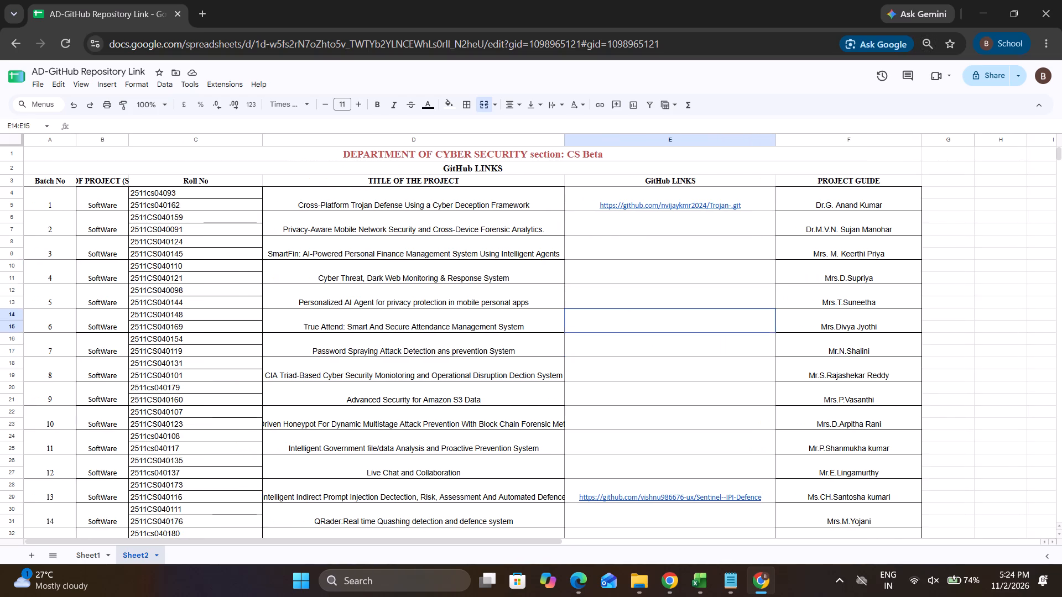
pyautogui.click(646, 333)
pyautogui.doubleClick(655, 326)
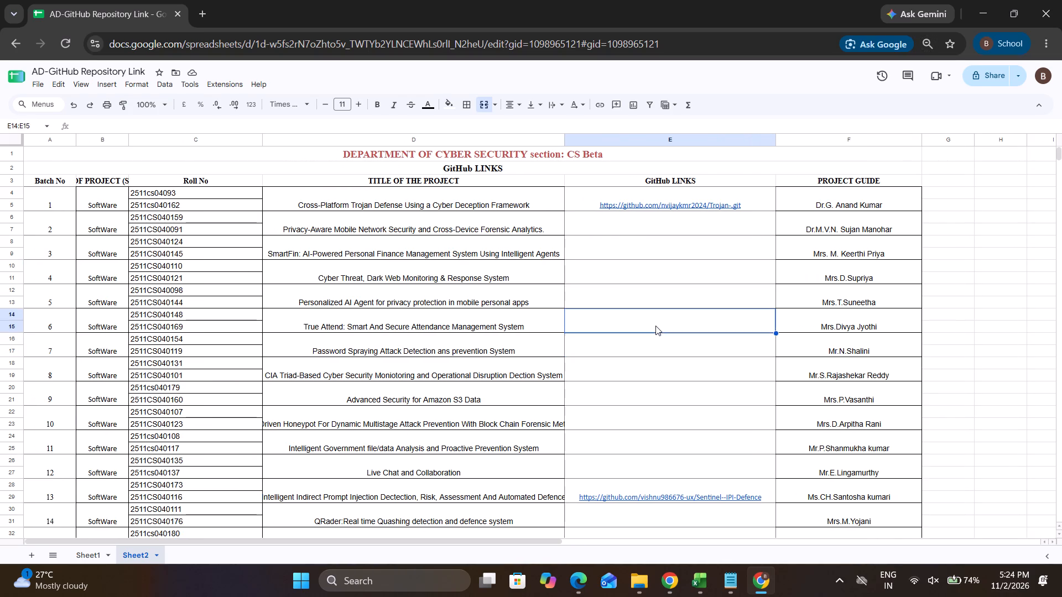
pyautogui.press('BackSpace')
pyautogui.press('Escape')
pyautogui.scroll(1, 508, 322)
pyautogui.press('Print')
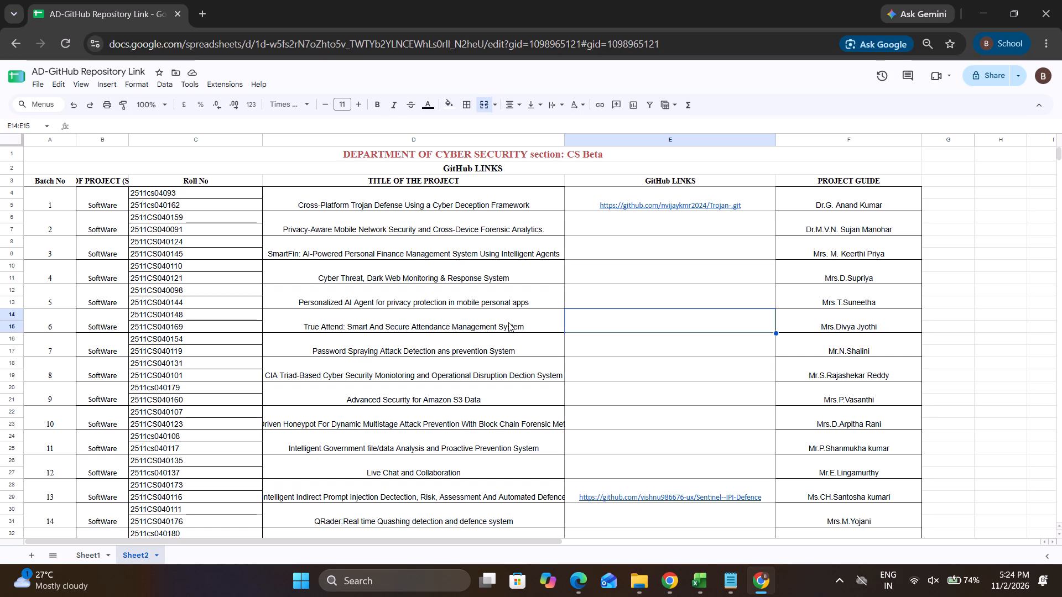
pyautogui.scroll(-1, 3, 94)
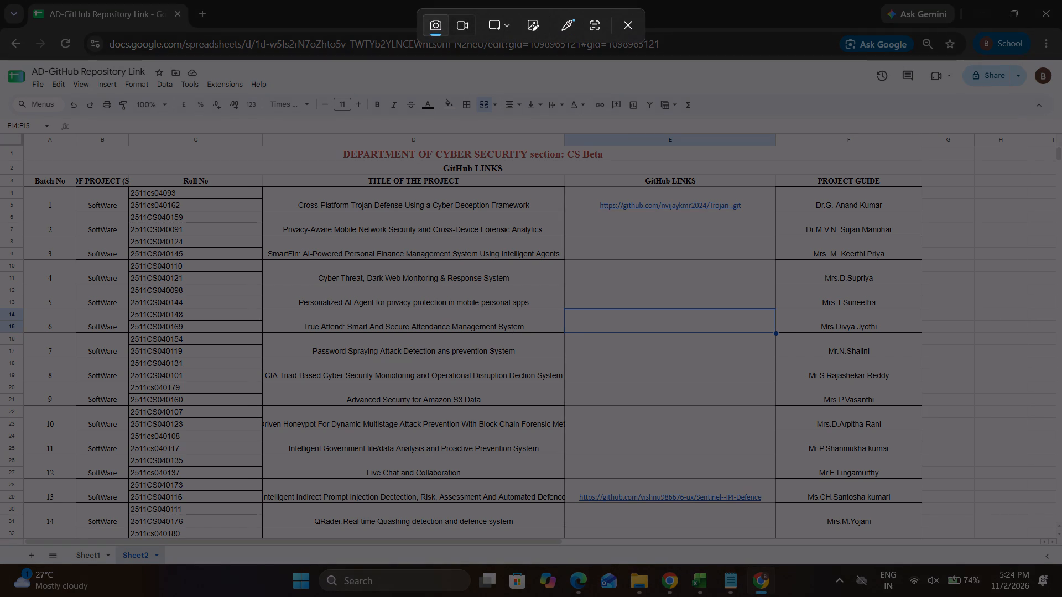
pyautogui.scroll(-1, 0, 20)
pyautogui.moveTo(0, 0); pyautogui.dragTo(1061, 595)
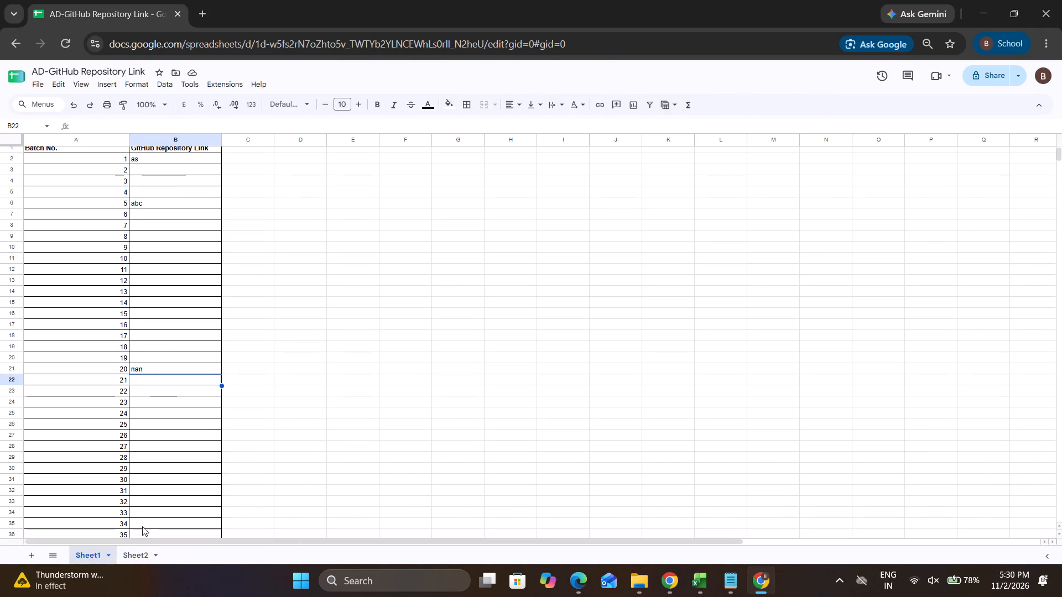
pyautogui.hscroll(1, 189, 527)
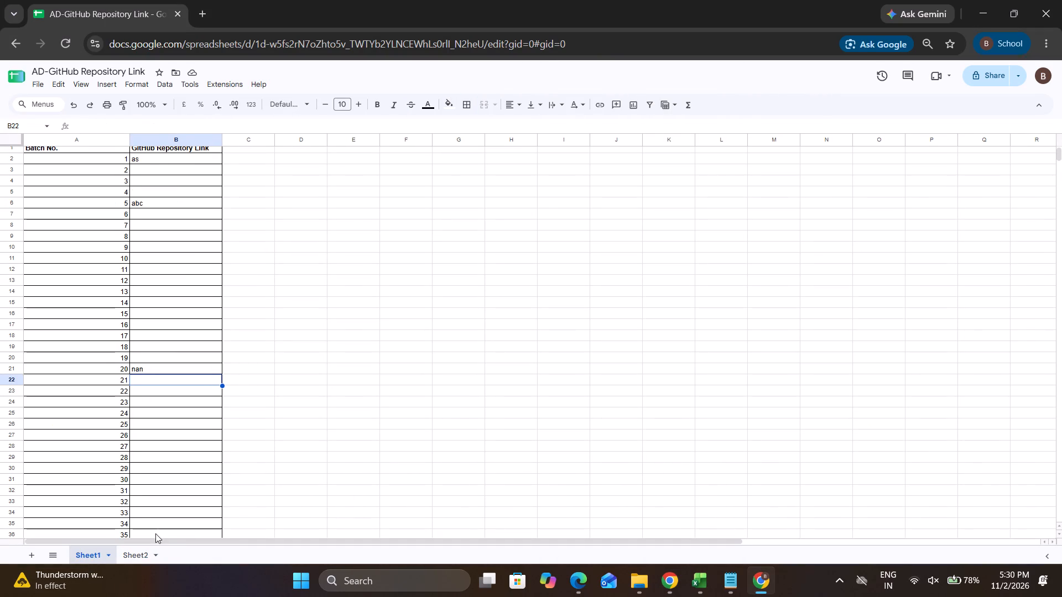
pyautogui.click(136, 557)
pyautogui.scroll(1, 350, 386)
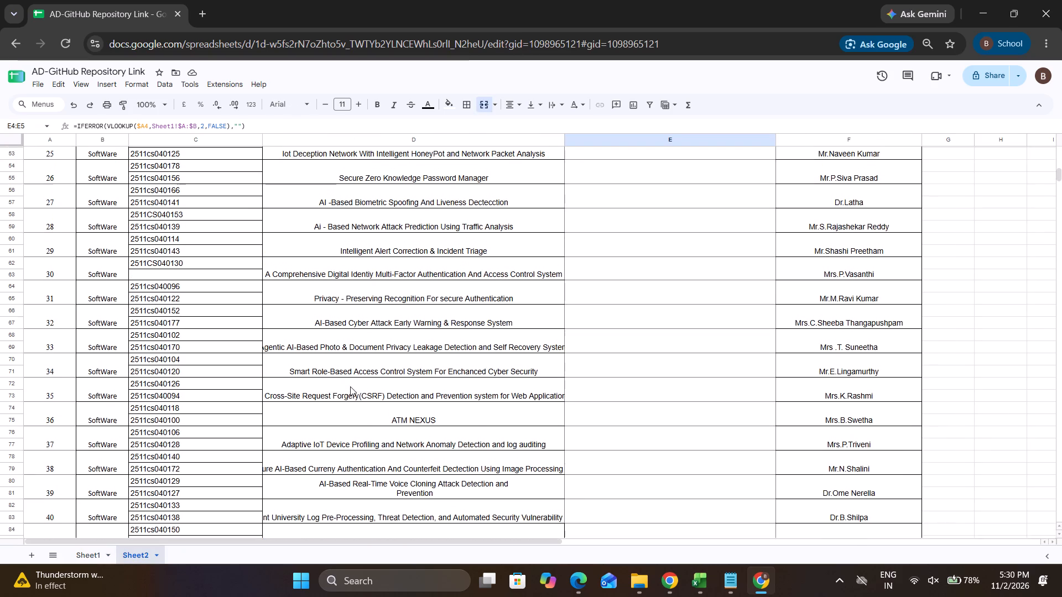
pyautogui.scroll(1, 350, 386)
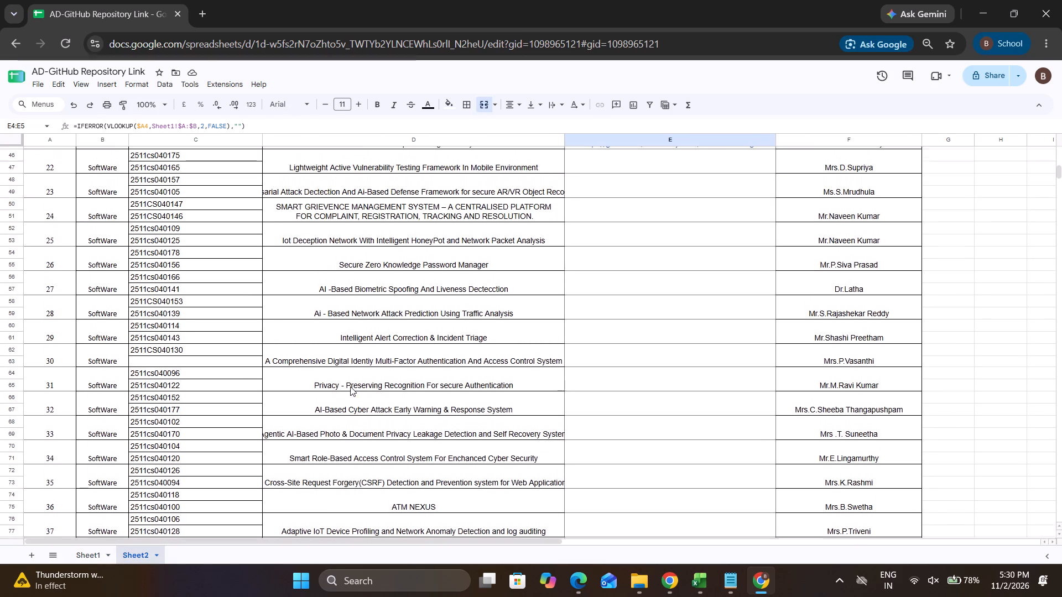
pyautogui.scroll(1, 350, 386)
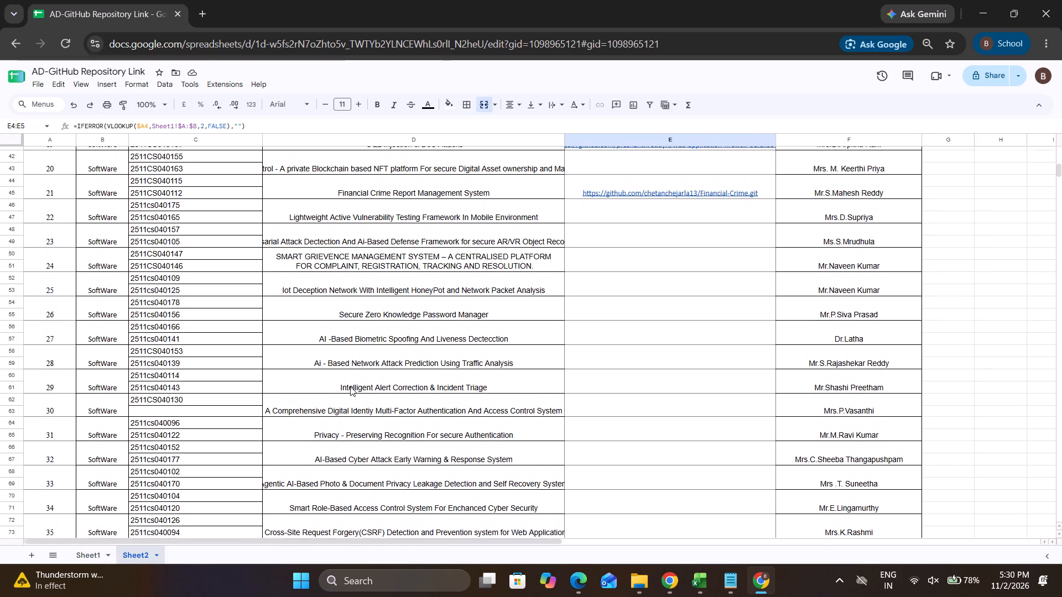
pyautogui.scroll(2, 350, 386)
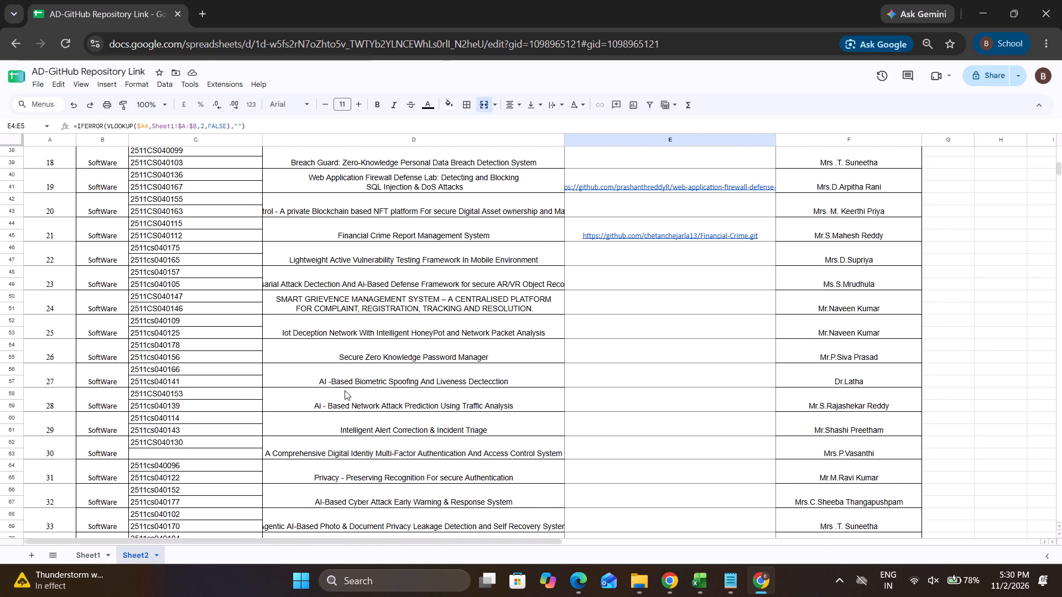
# Replace Batch 20's test text in Sheet1's GitHub Repository Link column with a single space.
pyautogui.doubleClick(96, 553)
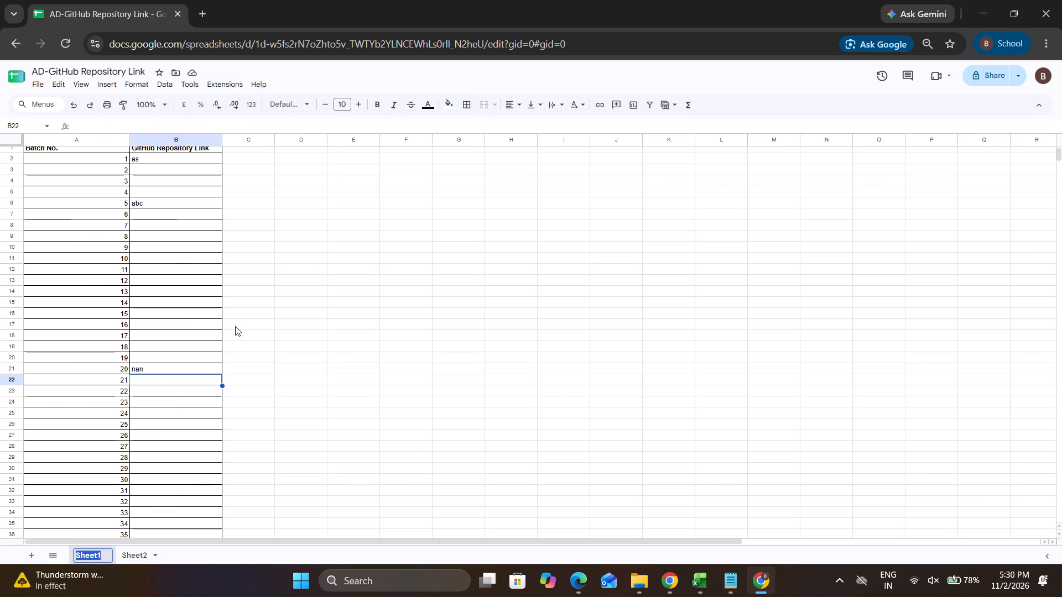
pyautogui.doubleClick(206, 363)
pyautogui.doubleClick(199, 368)
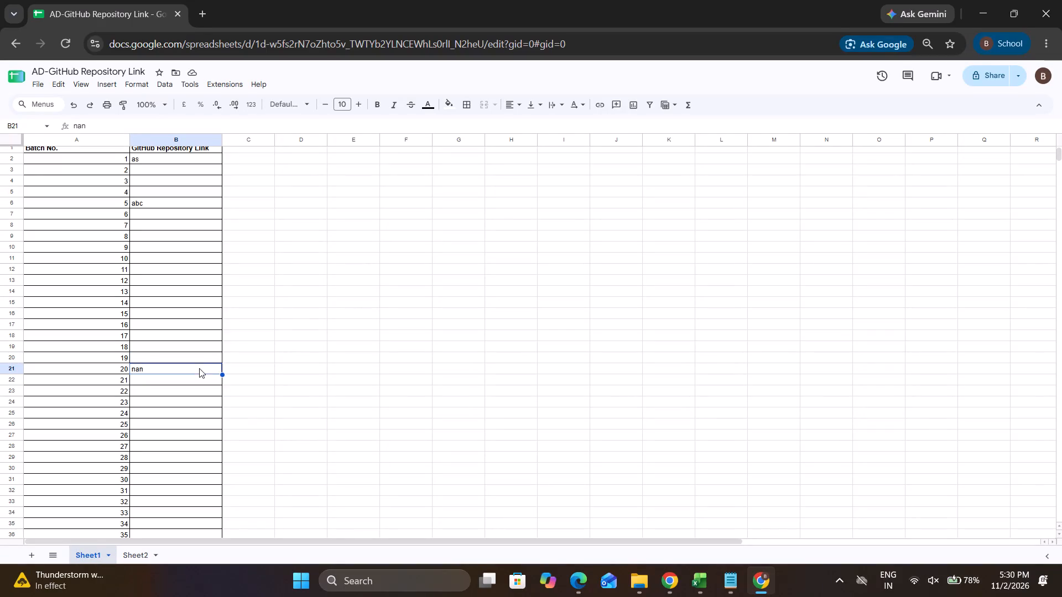
pyautogui.moveTo(199, 368); pyautogui.dragTo(121, 382)
pyautogui.press('space')
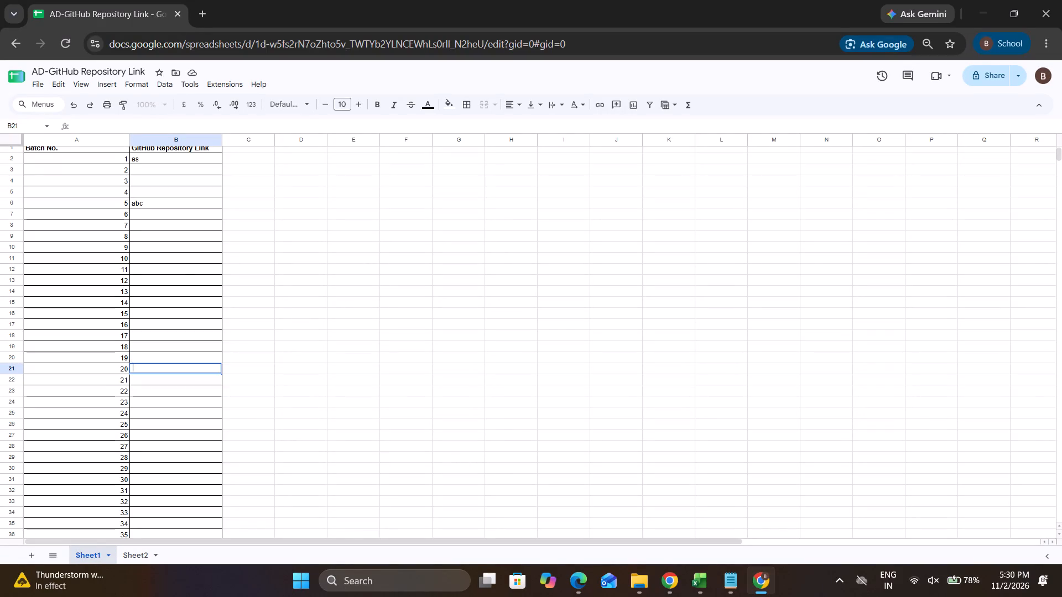
# Enter the test text "as" as Batch 2's GitHub Repository Link on Sheet1 and compare it with Batch 2's cell on Sheet2.
pyautogui.scroll(1, 200, 247)
pyautogui.click(181, 170)
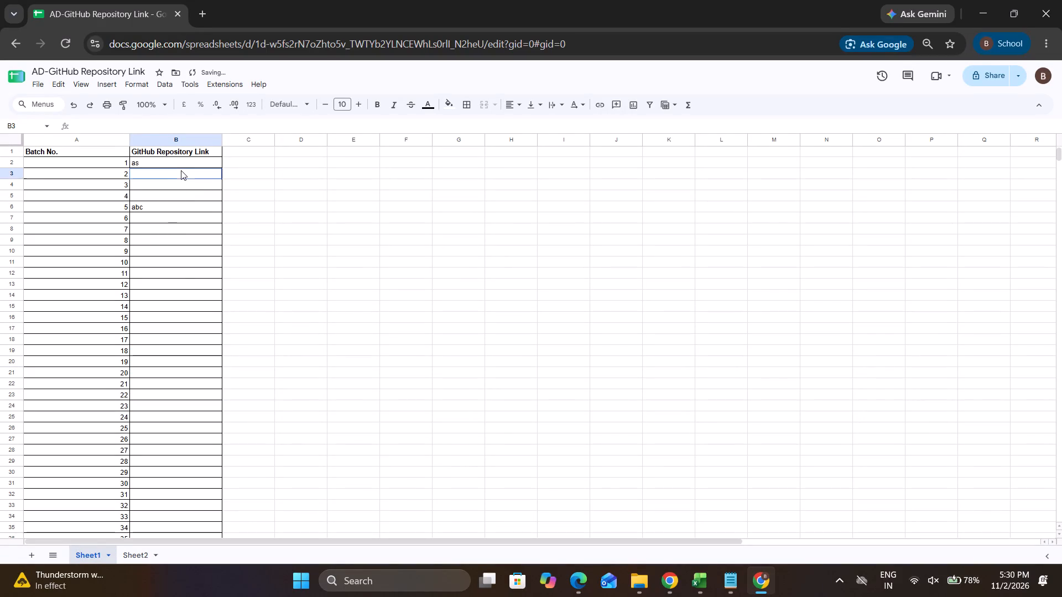
pyautogui.doubleClick(185, 172)
pyautogui.press('a')
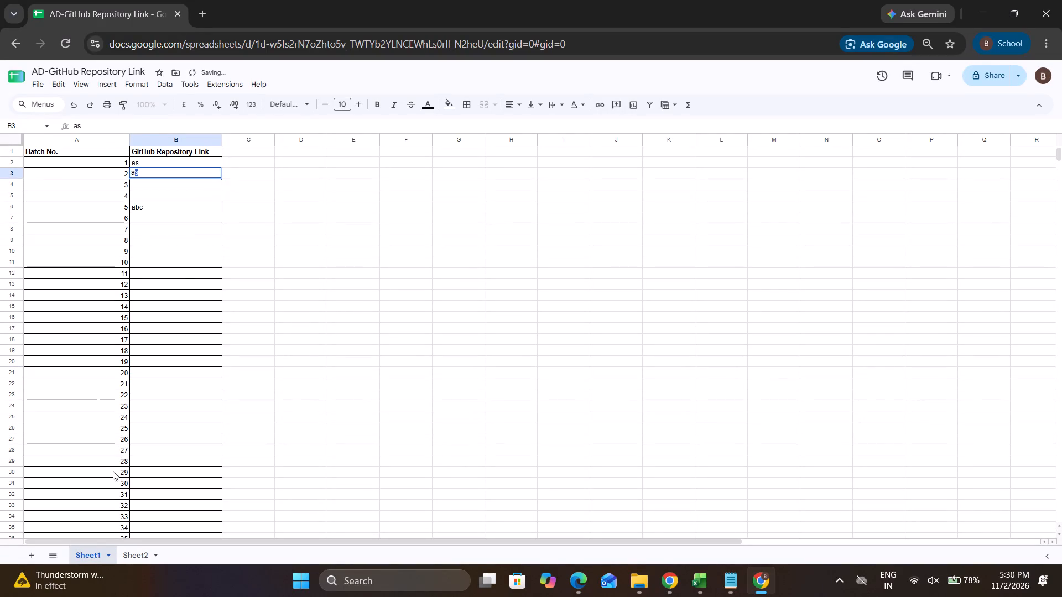
pyautogui.click(134, 559)
pyautogui.scroll(2, 414, 287)
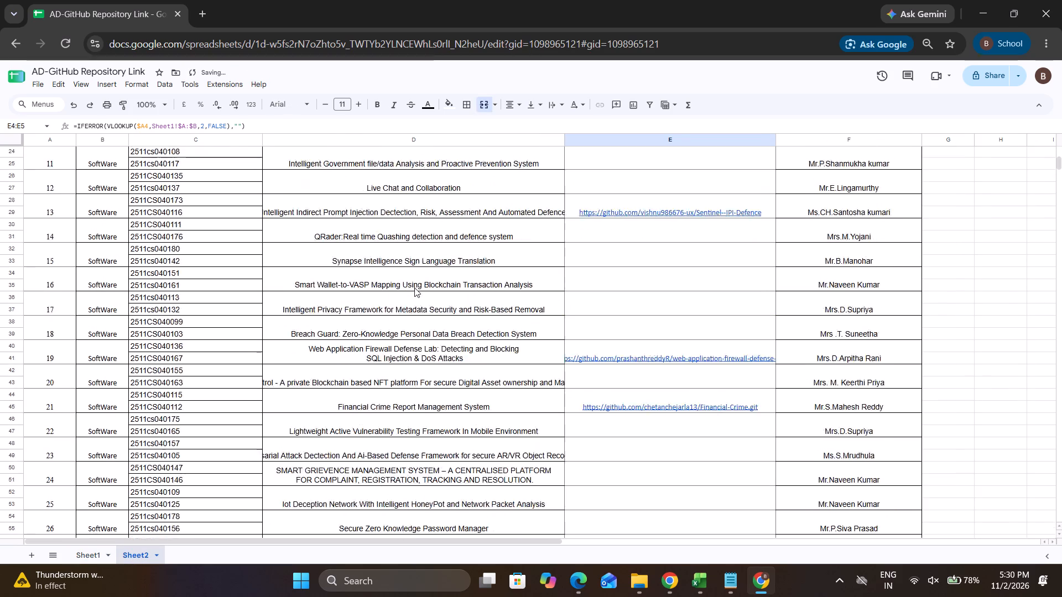
pyautogui.scroll(2, 414, 287)
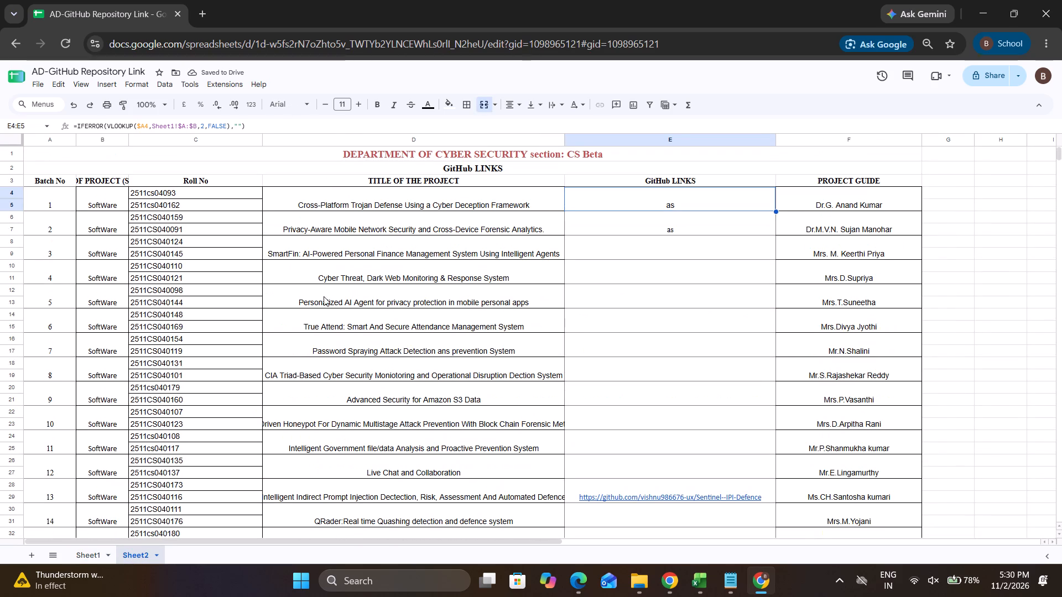
pyautogui.click(84, 561)
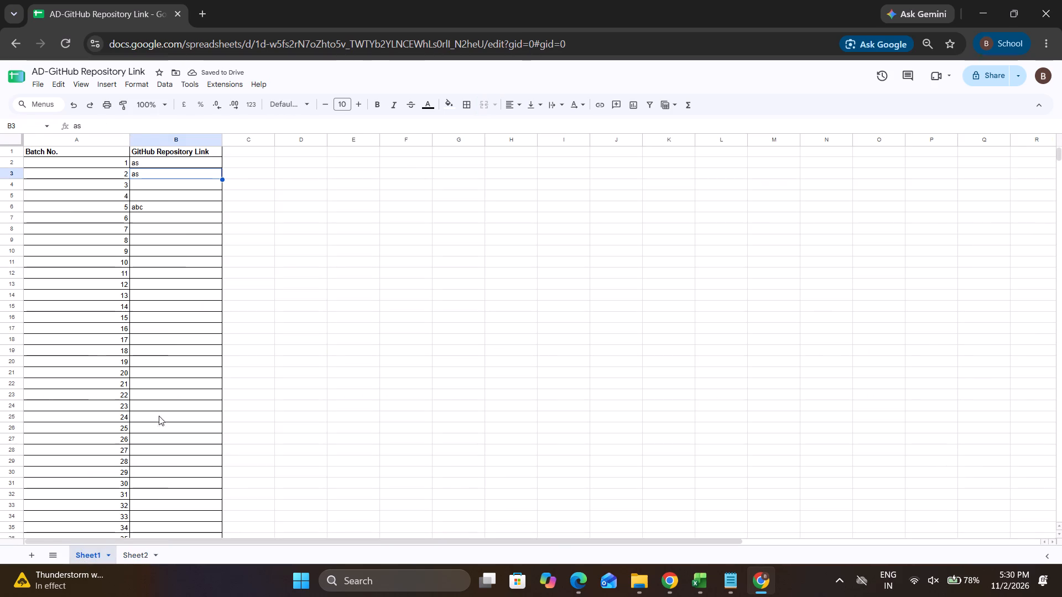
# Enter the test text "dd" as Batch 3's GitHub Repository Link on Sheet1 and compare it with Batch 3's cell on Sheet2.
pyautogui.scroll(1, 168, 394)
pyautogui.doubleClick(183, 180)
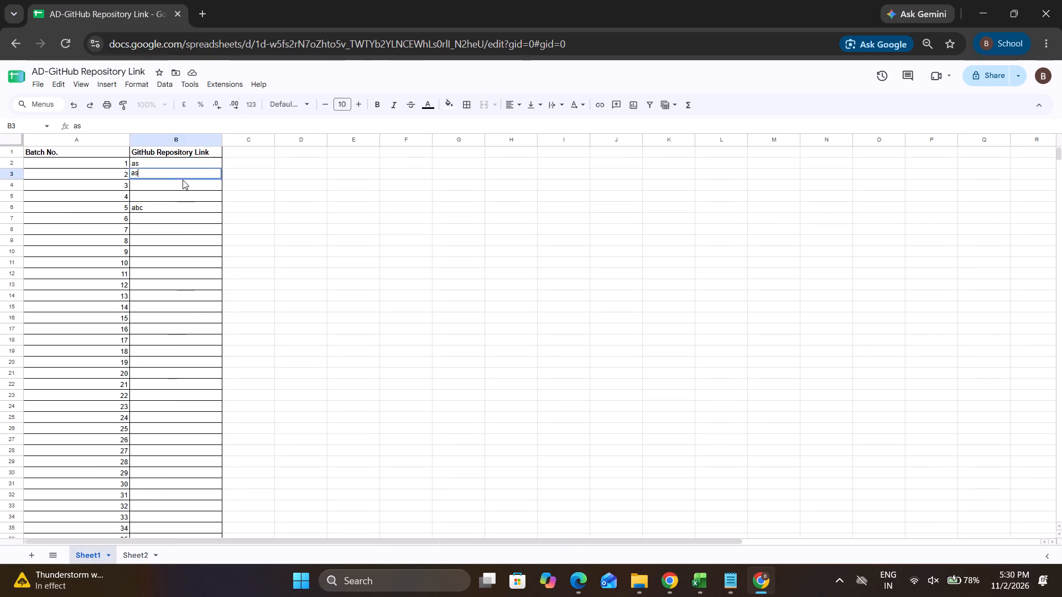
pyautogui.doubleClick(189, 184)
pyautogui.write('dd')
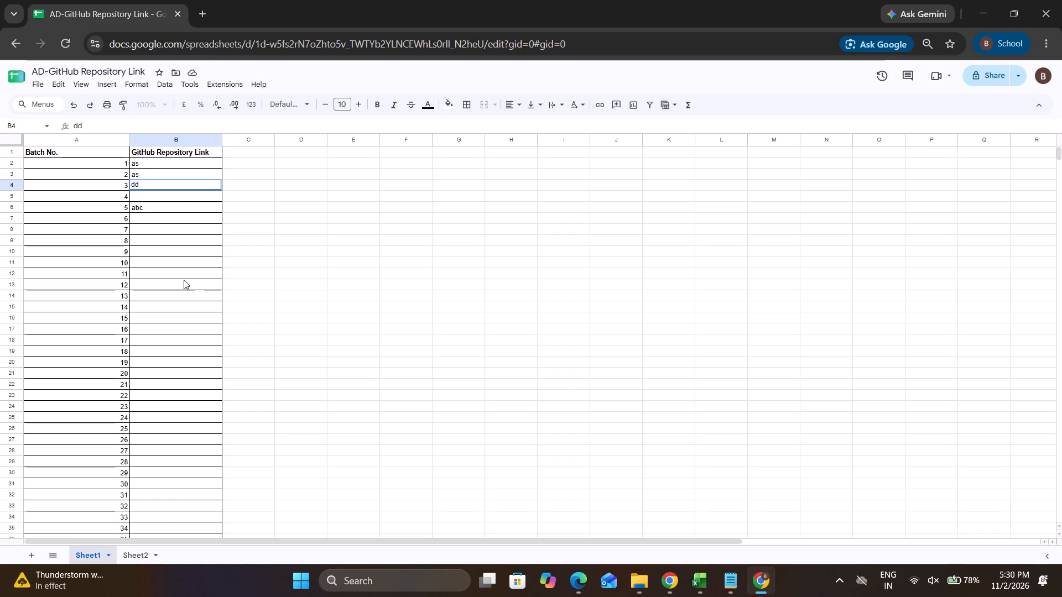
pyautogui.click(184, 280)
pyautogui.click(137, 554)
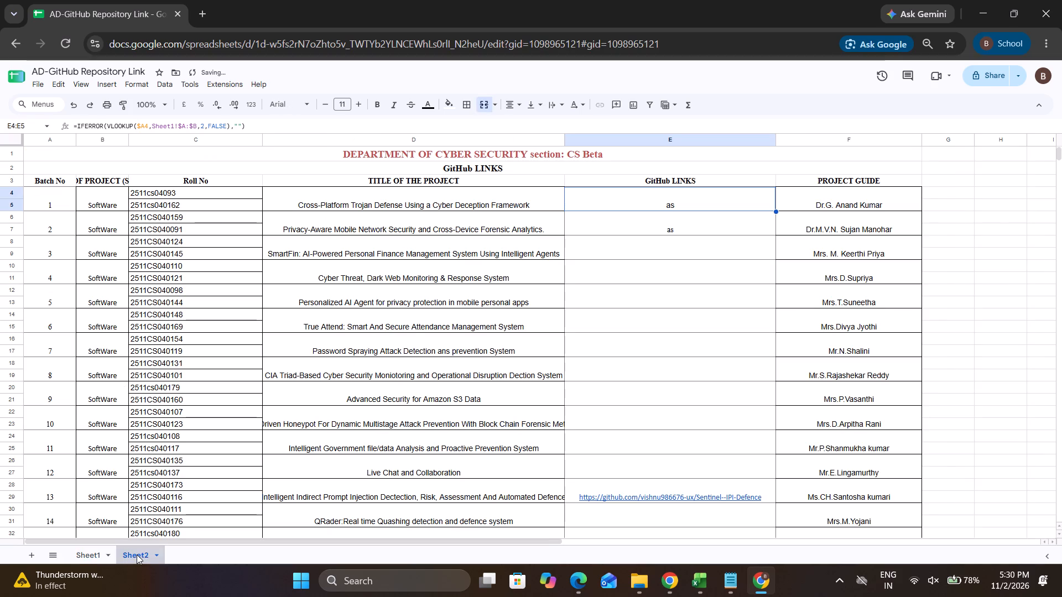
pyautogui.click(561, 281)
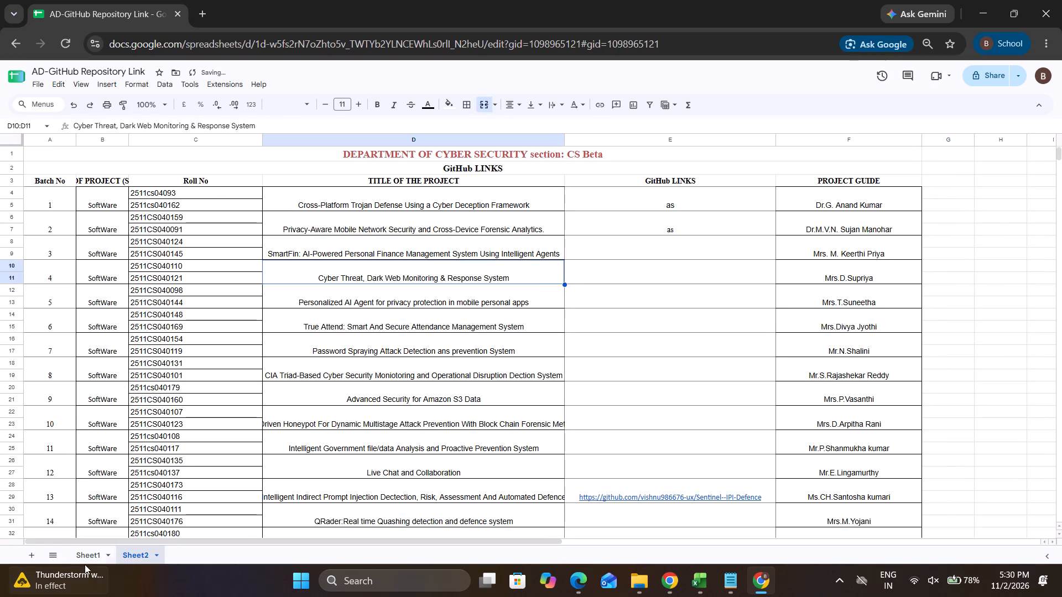
# Clear every test entry from Sheet1's GitHub Repository Link column, from Batch 1 through Batch 42.
pyautogui.click(82, 560)
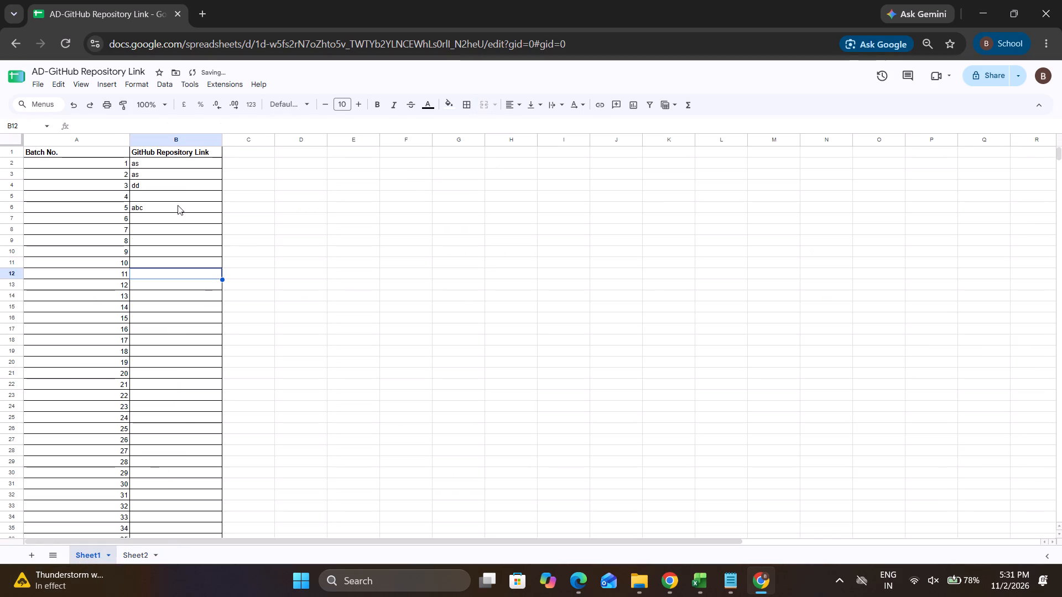
pyautogui.moveTo(180, 163); pyautogui.dragTo(186, 198)
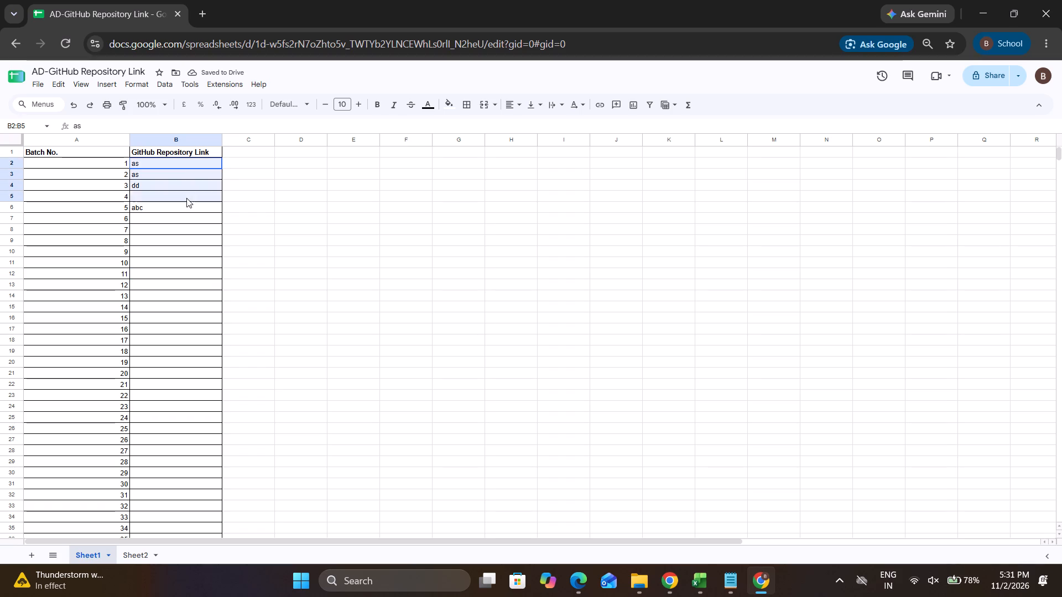
pyautogui.moveTo(186, 198); pyautogui.dragTo(189, 417)
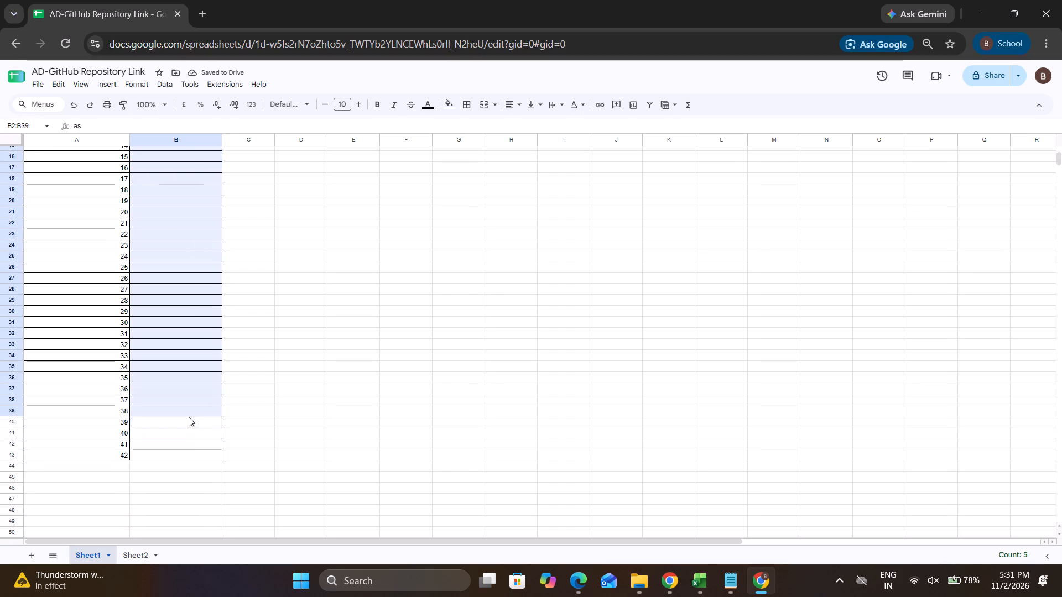
pyautogui.moveTo(189, 417); pyautogui.dragTo(192, 455)
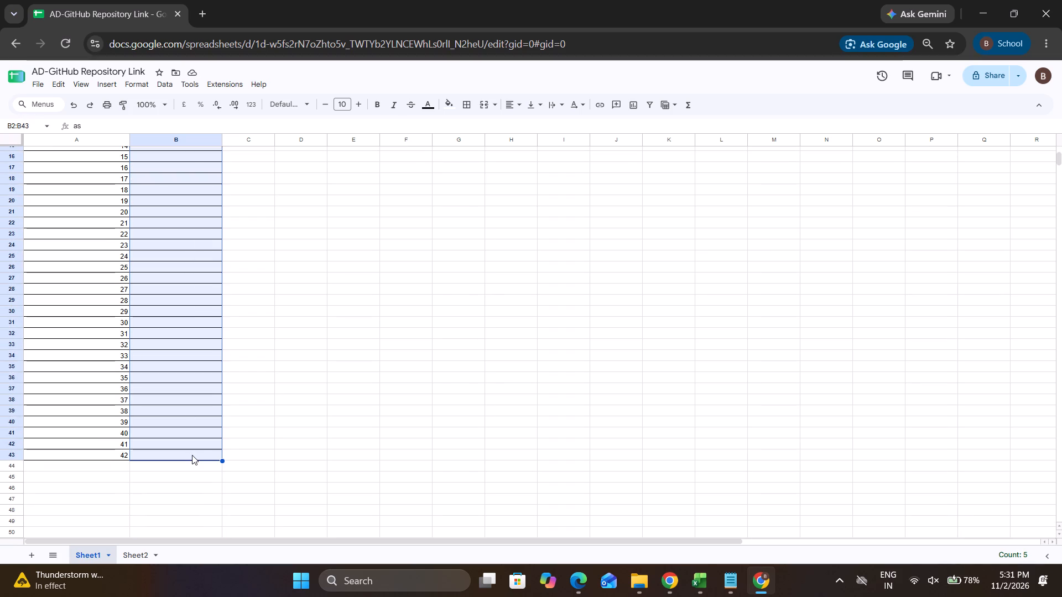
pyautogui.press('Delete')
pyautogui.click(335, 357)
pyautogui.scroll(3, 335, 357)
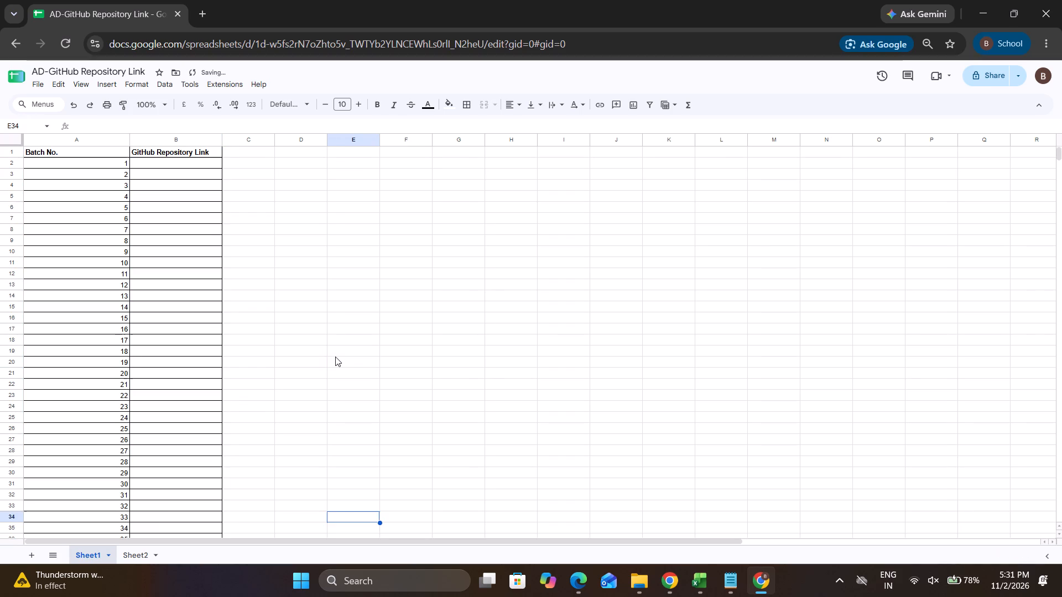
# Examine the lookup formula in Batch 1's GitHub LINKS cell on Sheet2.
pyautogui.click(128, 556)
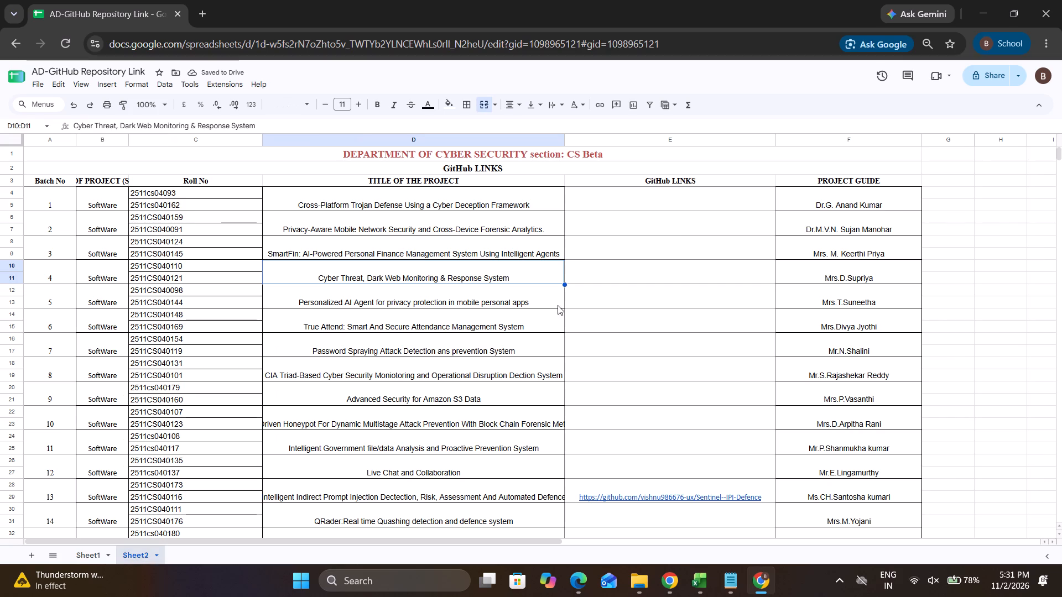
pyautogui.click(675, 231)
pyautogui.scroll(1, 675, 231)
pyautogui.click(691, 194)
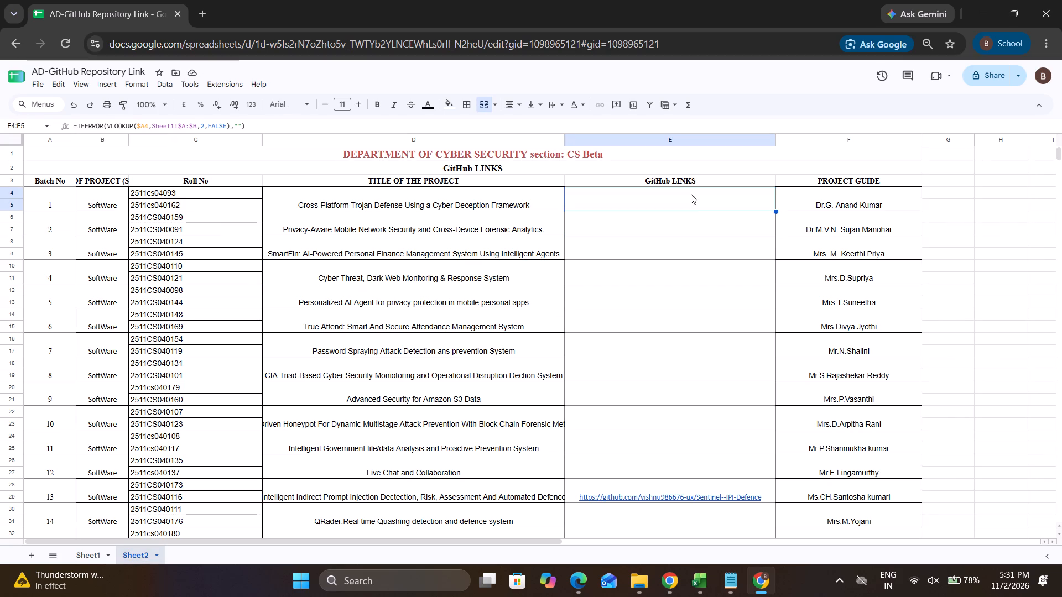
pyautogui.doubleClick(707, 190)
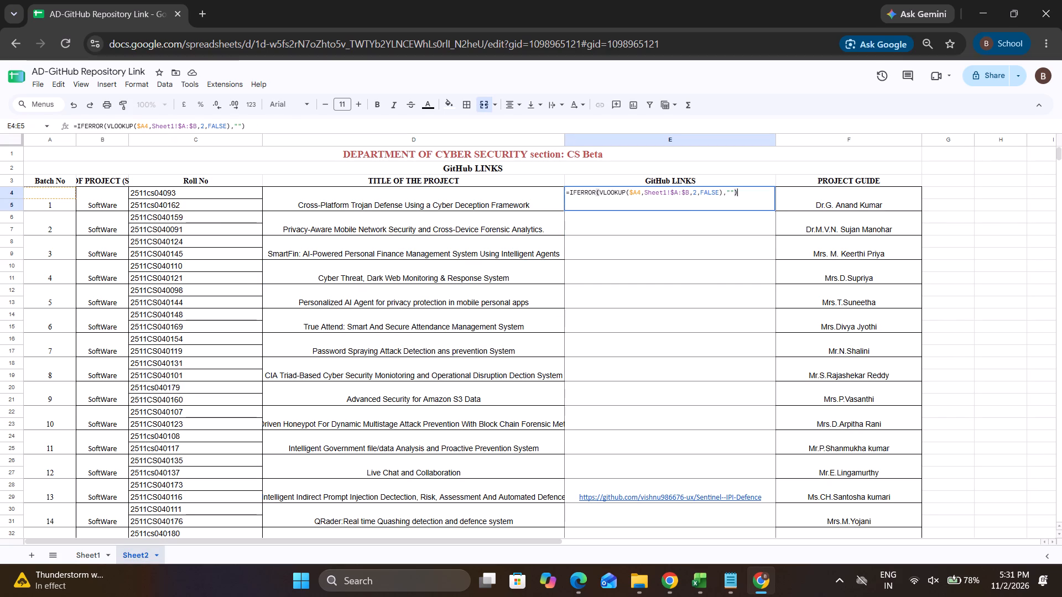
pyautogui.moveTo(748, 198); pyautogui.dragTo(701, 202)
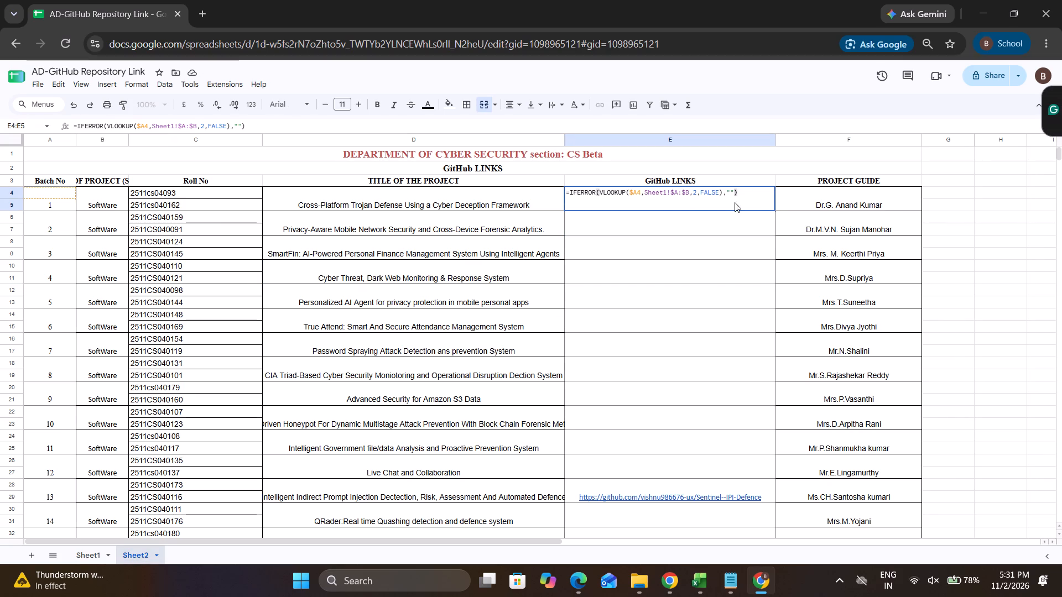
pyautogui.click(771, 200)
pyautogui.click(746, 199)
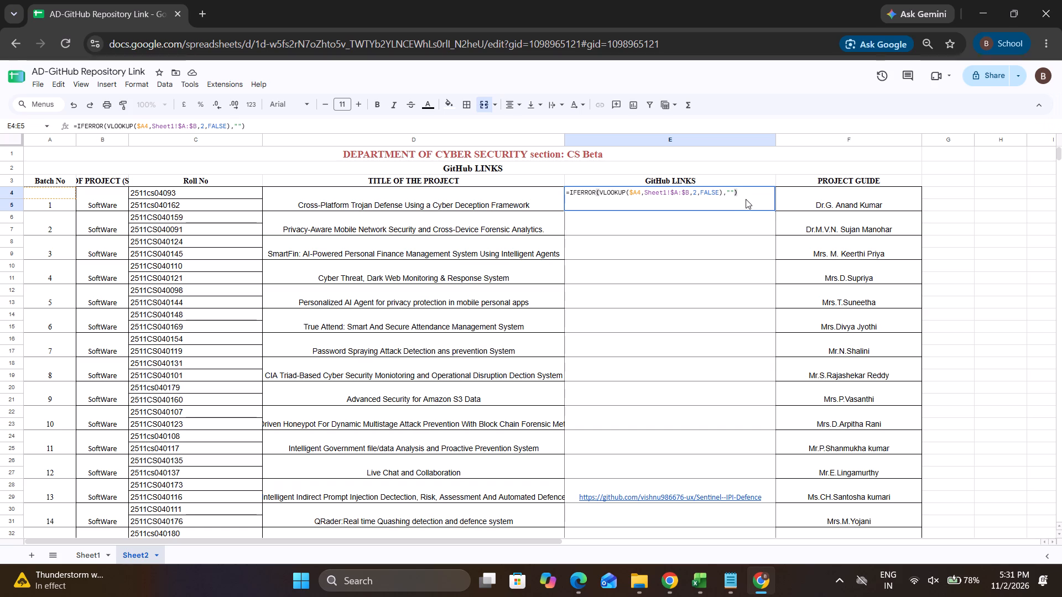
pyautogui.click(742, 208)
pyautogui.click(737, 223)
# Fill Batch 1's lookup formula down Sheet2's GitHub LINKS column through Batch 41, including Batch 13's cell.
pyautogui.click(742, 207)
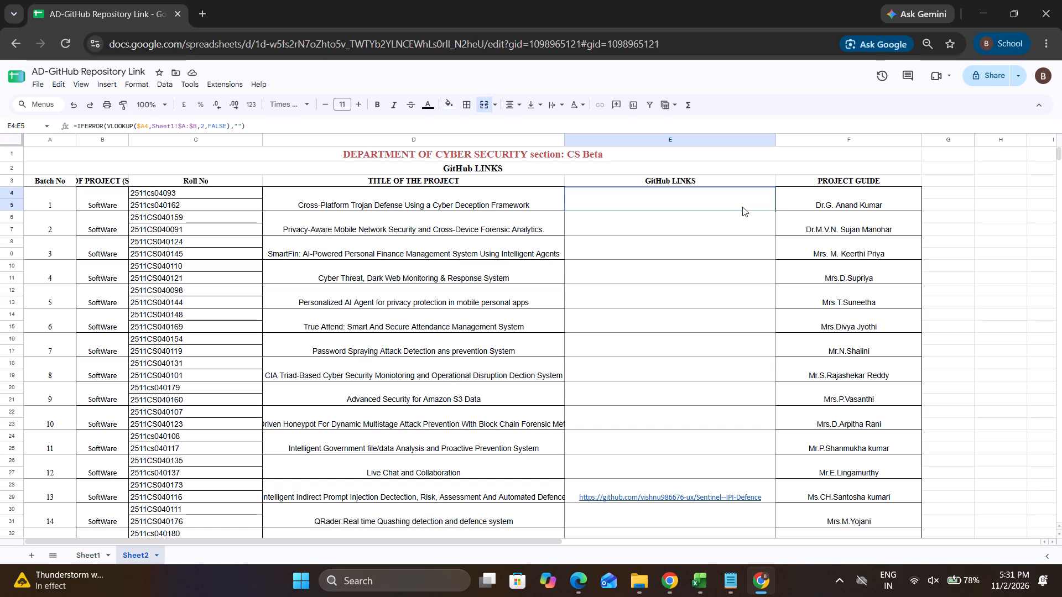
pyautogui.moveTo(776, 212); pyautogui.dragTo(776, 323)
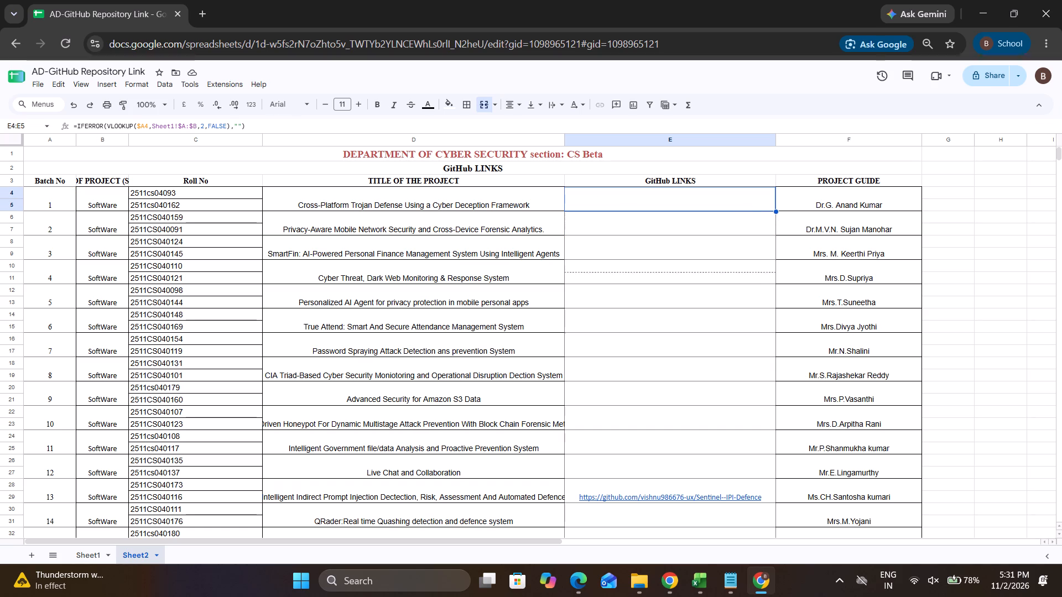
pyautogui.moveTo(776, 323); pyautogui.dragTo(758, 590)
pyautogui.scroll(1, 774, 496)
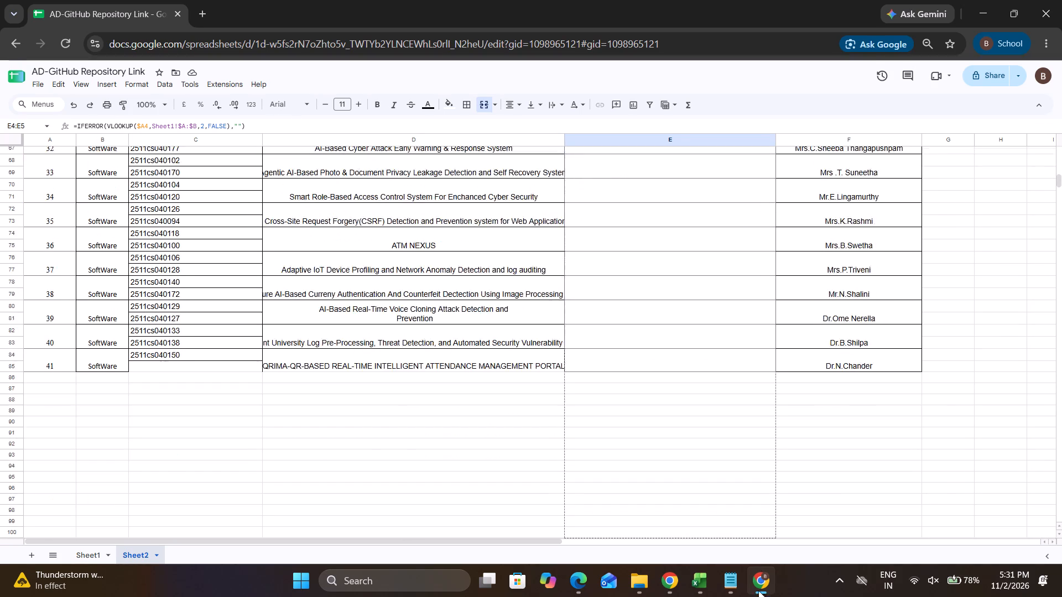
pyautogui.moveTo(758, 590); pyautogui.dragTo(754, 271)
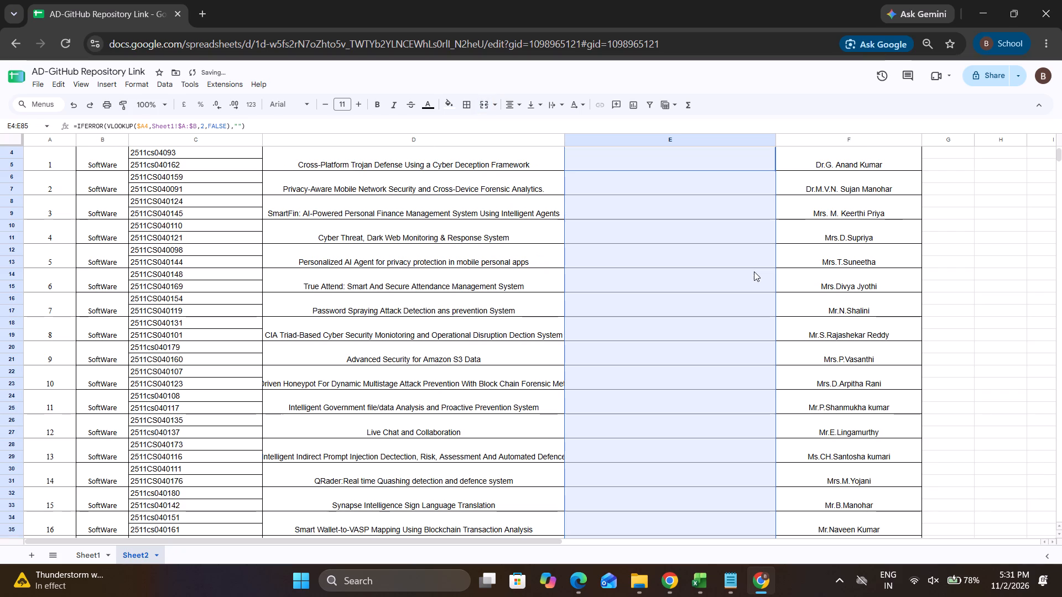
pyautogui.scroll(1, 693, 347)
pyautogui.click(670, 376)
pyautogui.scroll(1, 646, 353)
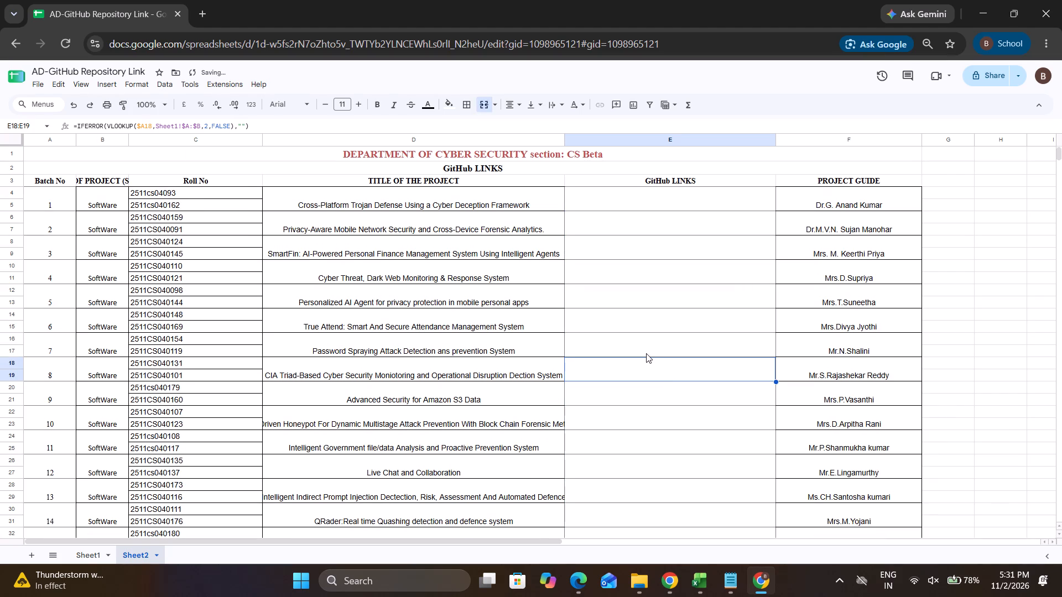
pyautogui.scroll(1, 646, 353)
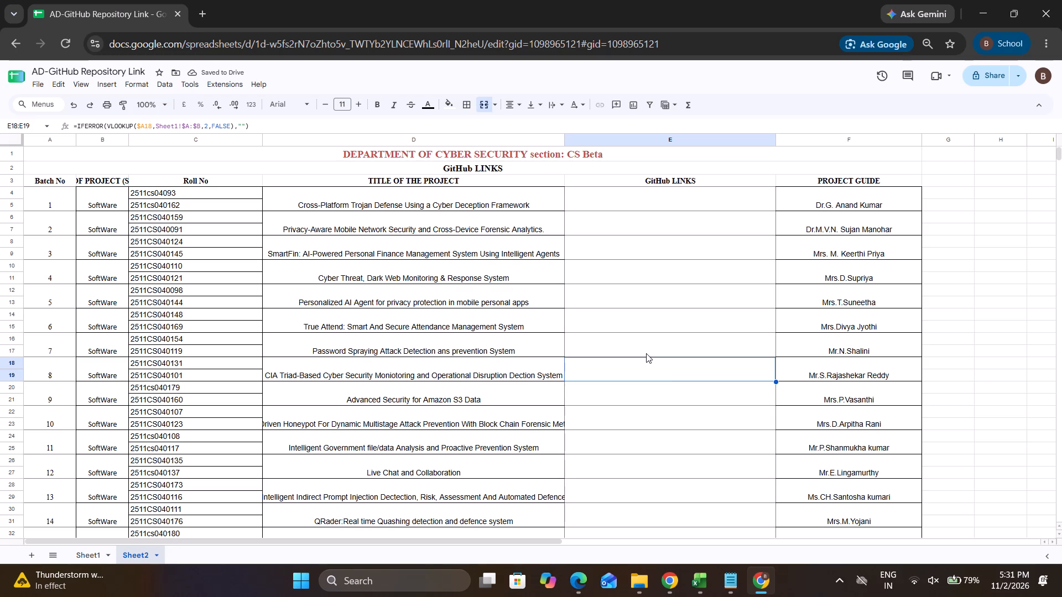
# Inspect the lookup formulas in Batch 5's and Batch 6's GitHub LINKS cells on Sheet2.
pyautogui.click(704, 302)
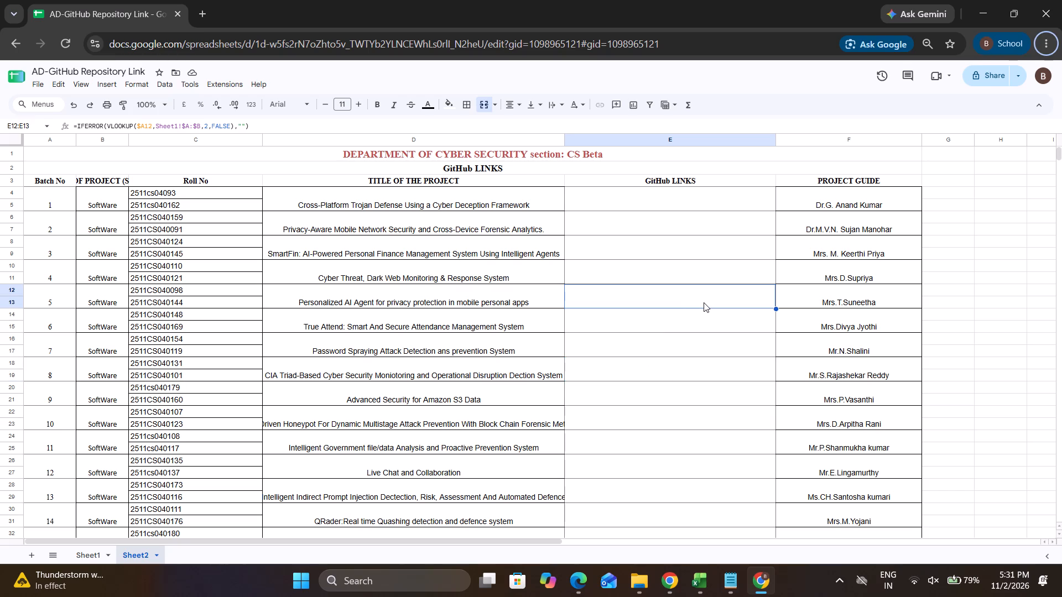
pyautogui.doubleClick(694, 300)
pyautogui.click(719, 332)
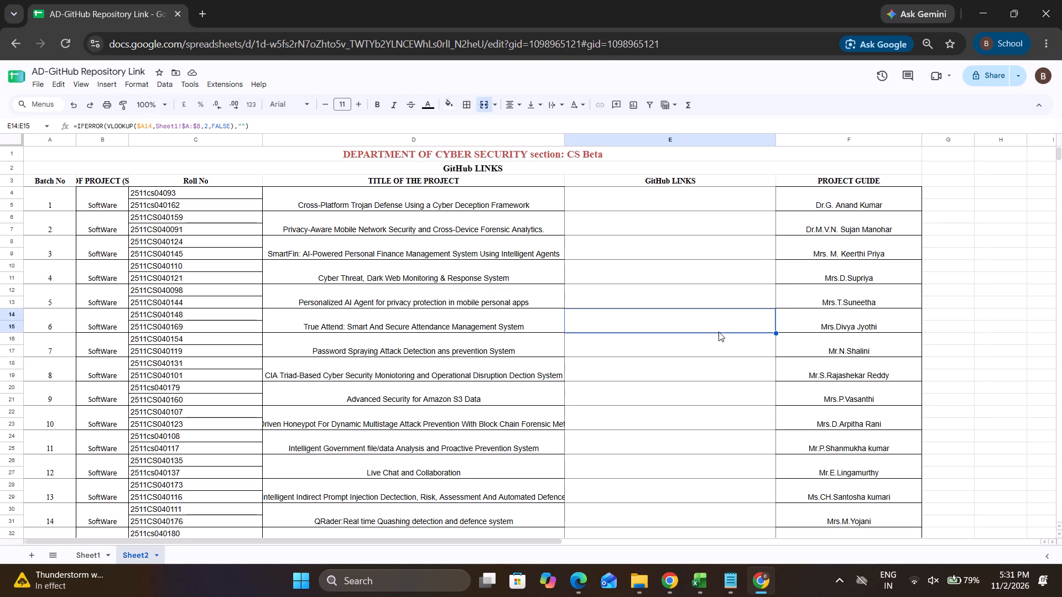
pyautogui.hotkey('alt', 'Tab')
pyautogui.keyDown('alt'); pyautogui.click(223, 205); pyautogui.keyUp('alt')
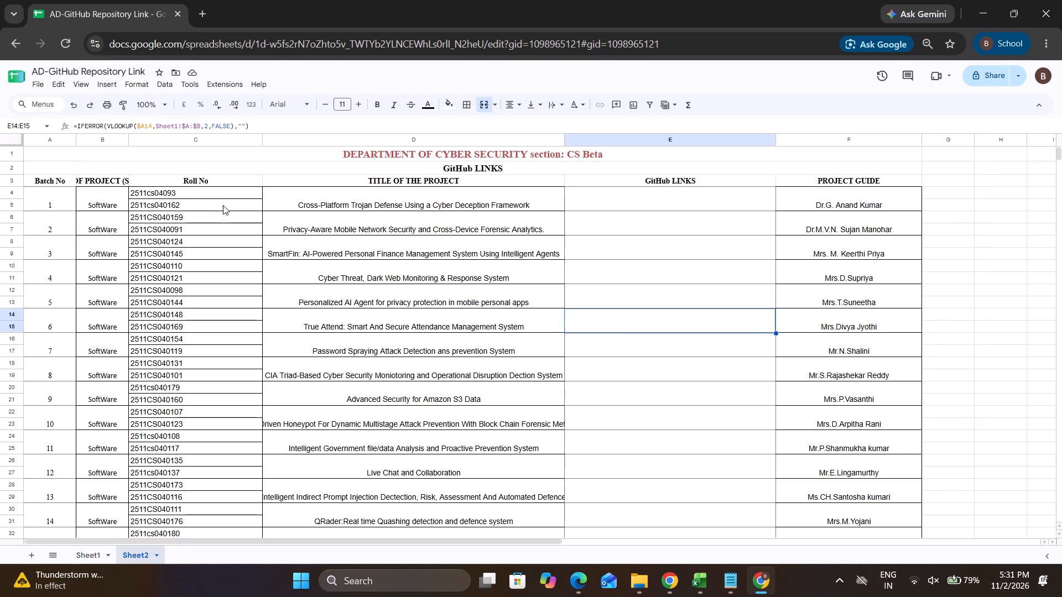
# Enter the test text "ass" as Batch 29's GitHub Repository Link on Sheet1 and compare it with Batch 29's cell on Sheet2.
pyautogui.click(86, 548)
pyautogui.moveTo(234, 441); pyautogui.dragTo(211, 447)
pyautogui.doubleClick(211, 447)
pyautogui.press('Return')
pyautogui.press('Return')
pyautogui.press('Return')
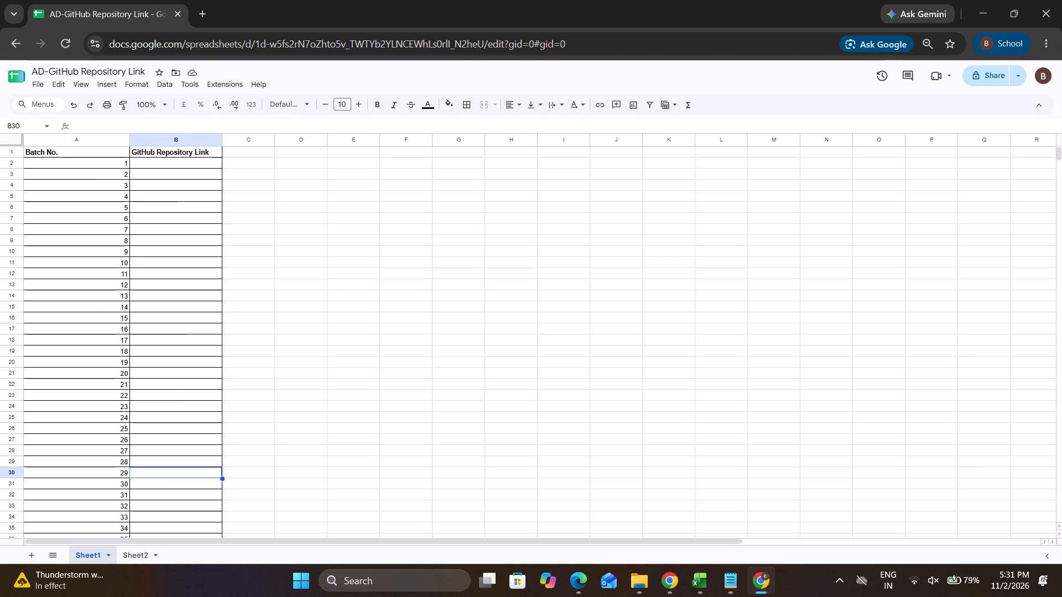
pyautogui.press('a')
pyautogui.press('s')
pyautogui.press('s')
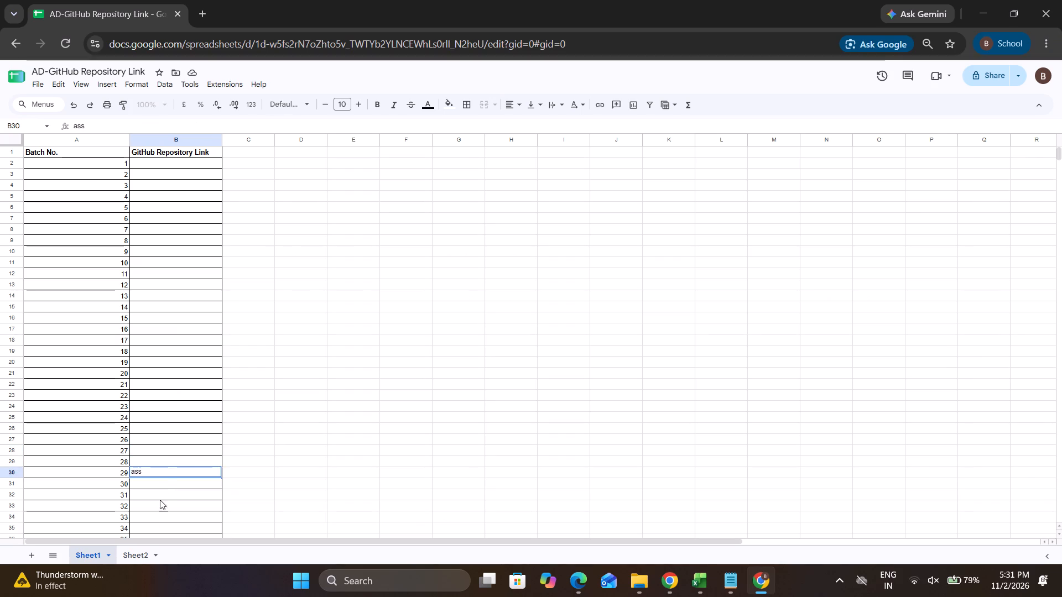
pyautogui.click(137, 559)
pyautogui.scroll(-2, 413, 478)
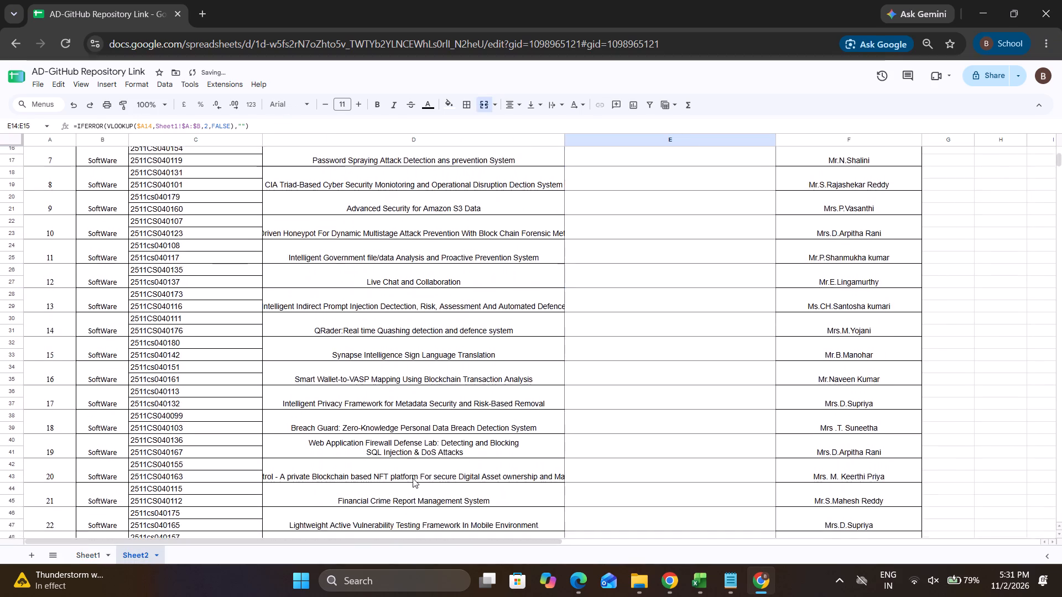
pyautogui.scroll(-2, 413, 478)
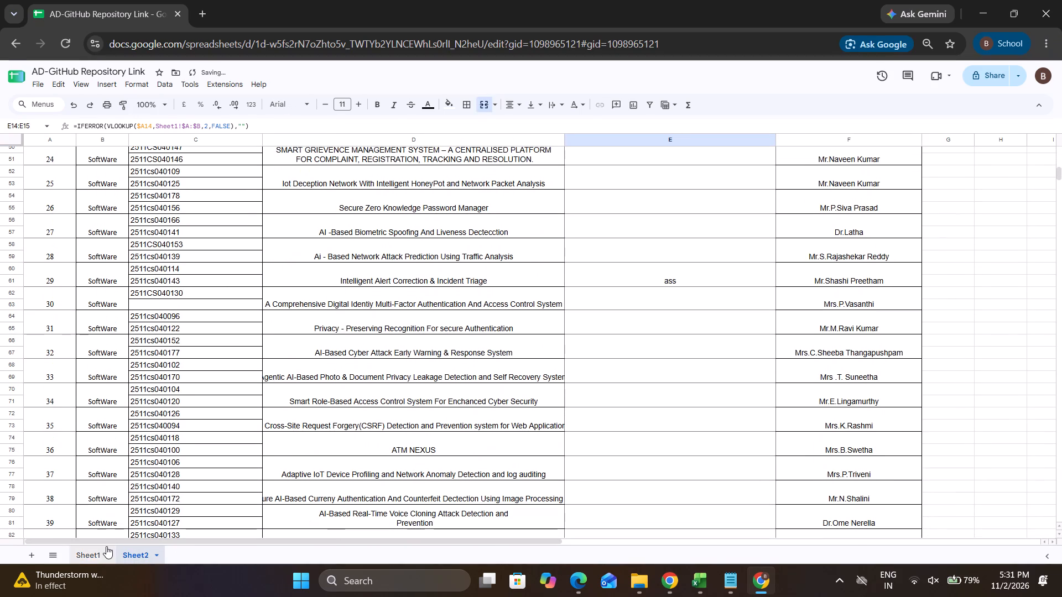
# Replace Batch 29's test text in Sheet1's GitHub Repository Link column with a single space.
pyautogui.click(88, 557)
pyautogui.doubleClick(144, 474)
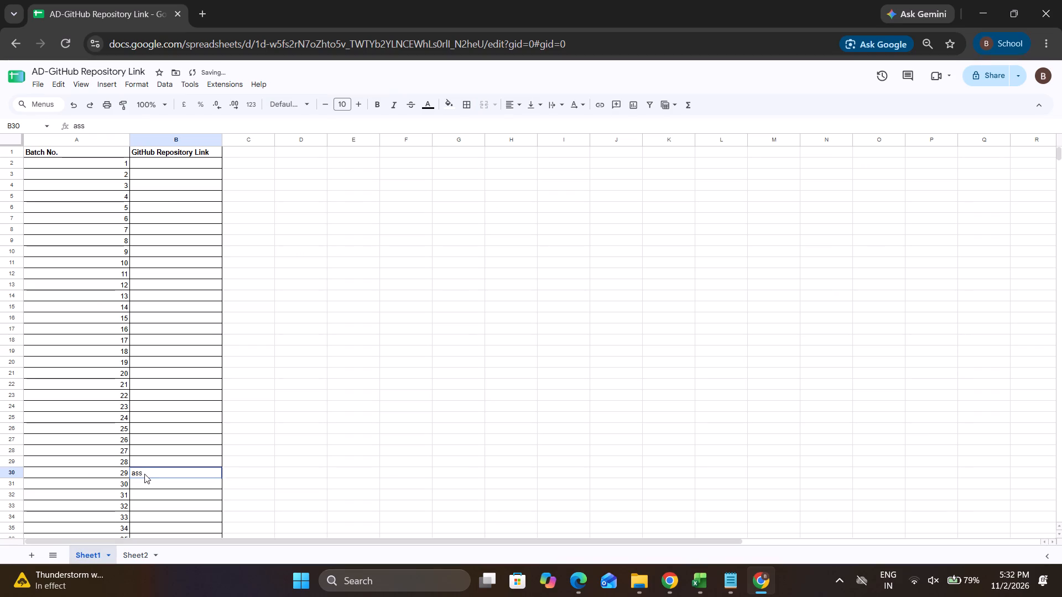
pyautogui.hotkey('ctrl', 'a')
pyautogui.press('space')
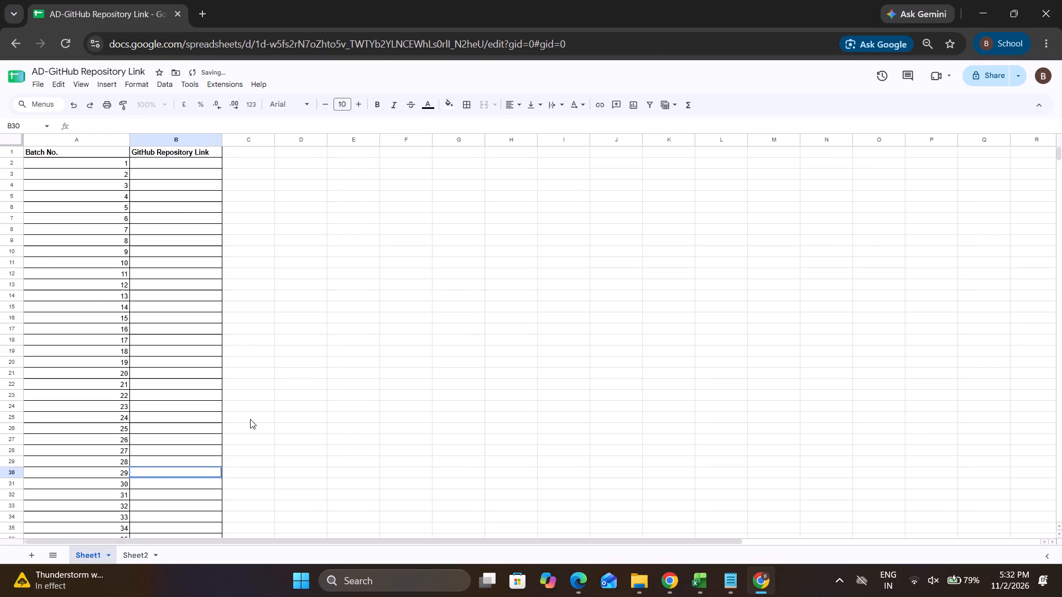
pyautogui.click(250, 419)
pyautogui.scroll(1, 250, 419)
pyautogui.hscroll(1, 291, 414)
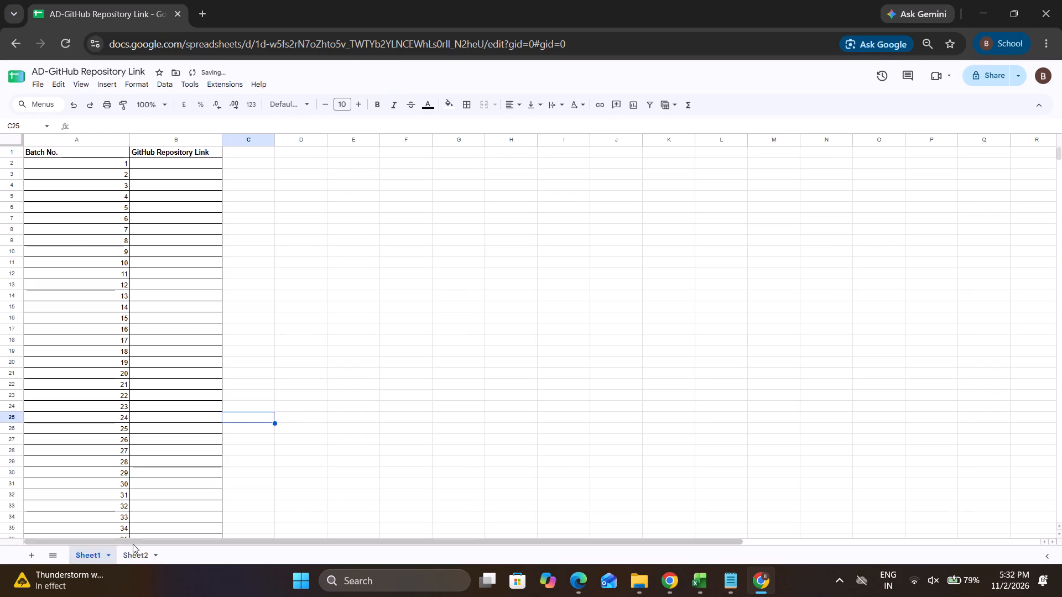
# Protect all of Sheet2 without excepting any cells, restricting its editing permissions to "Only you".
pyautogui.rightClick(134, 553)
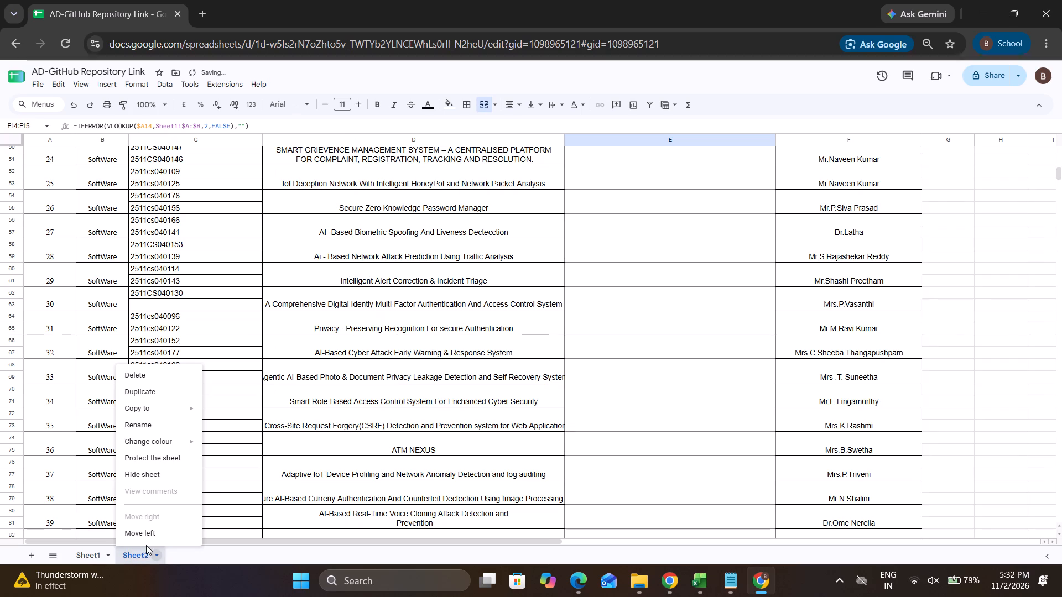
pyautogui.click(160, 460)
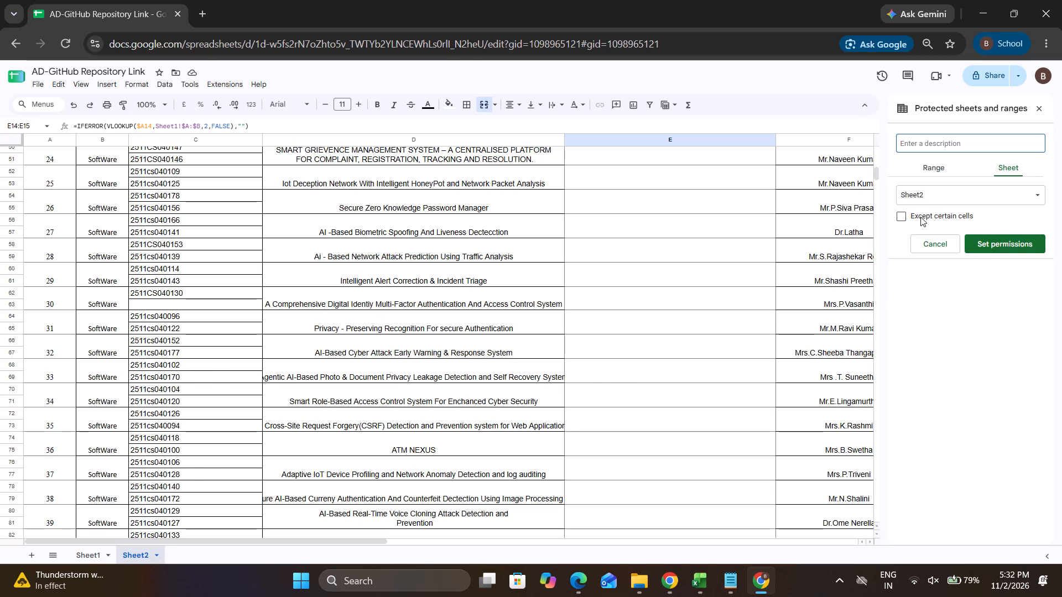
pyautogui.click(905, 218)
pyautogui.click(905, 218)
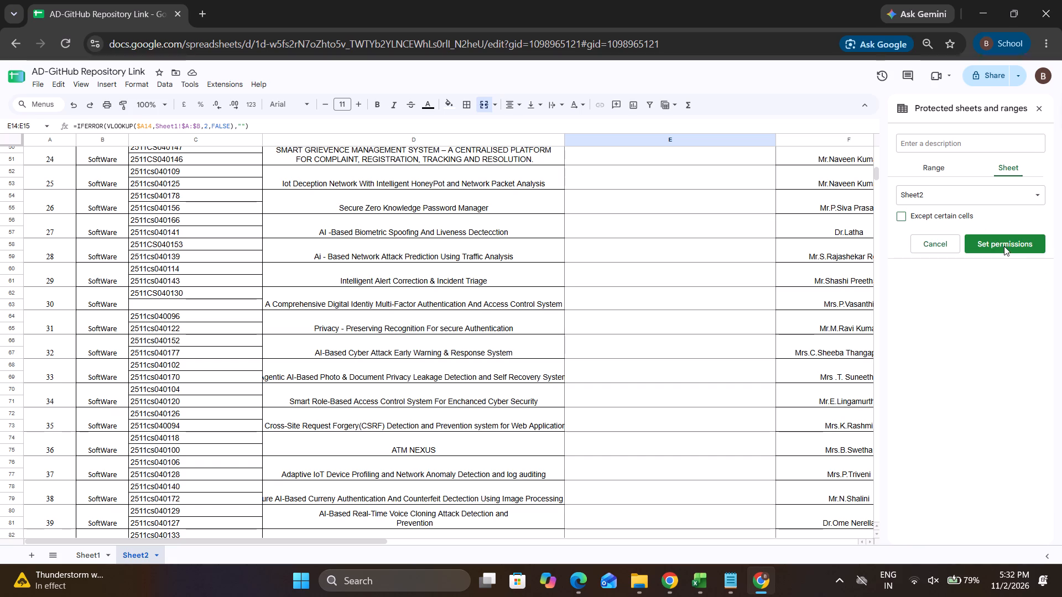
pyautogui.click(1004, 246)
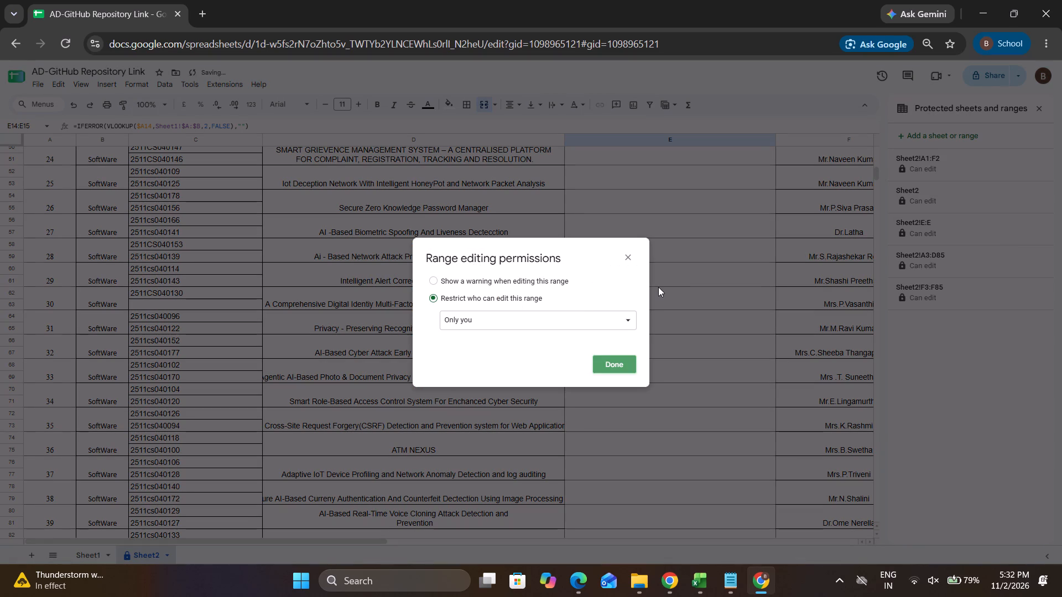
pyautogui.click(611, 359)
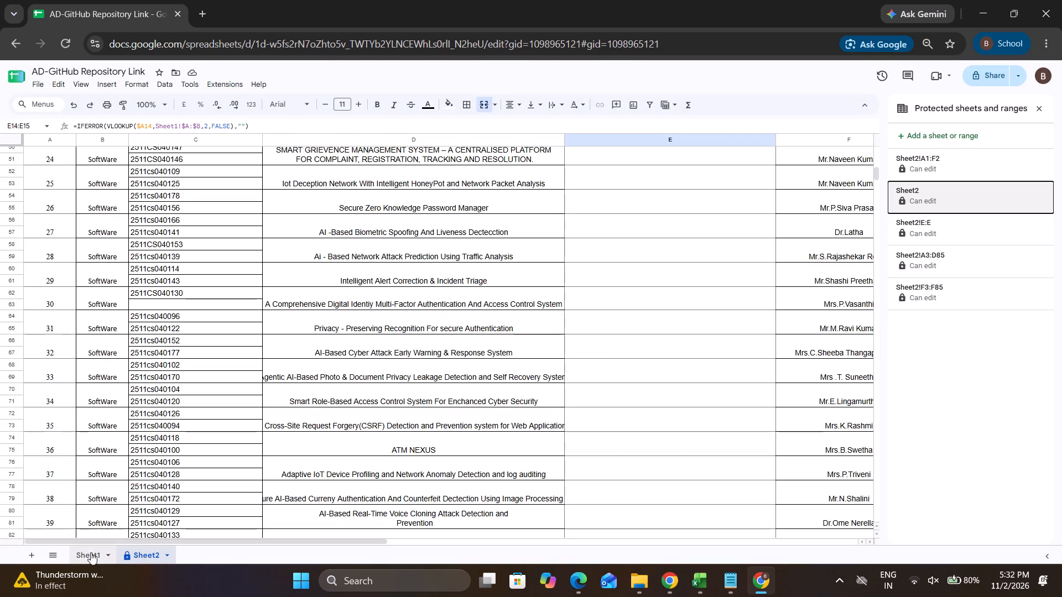
# Switch to Sheet1 and bring its Batch No. and GitHub Repository Link table into view.
pyautogui.click(91, 553)
pyautogui.hscroll(1, 223, 447)
pyautogui.click(380, 330)
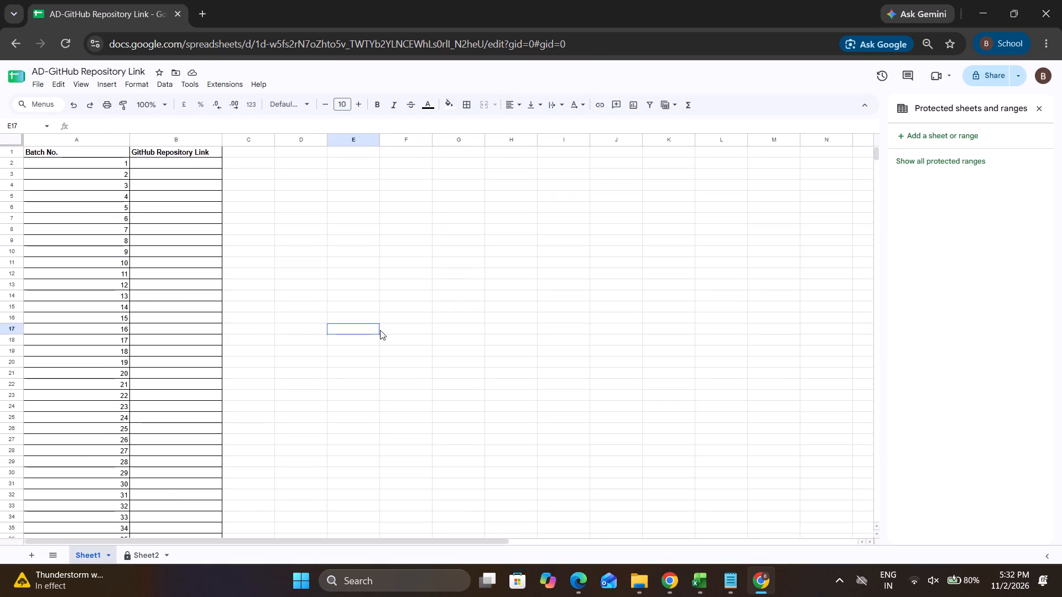
pyautogui.scroll(2, 279, 331)
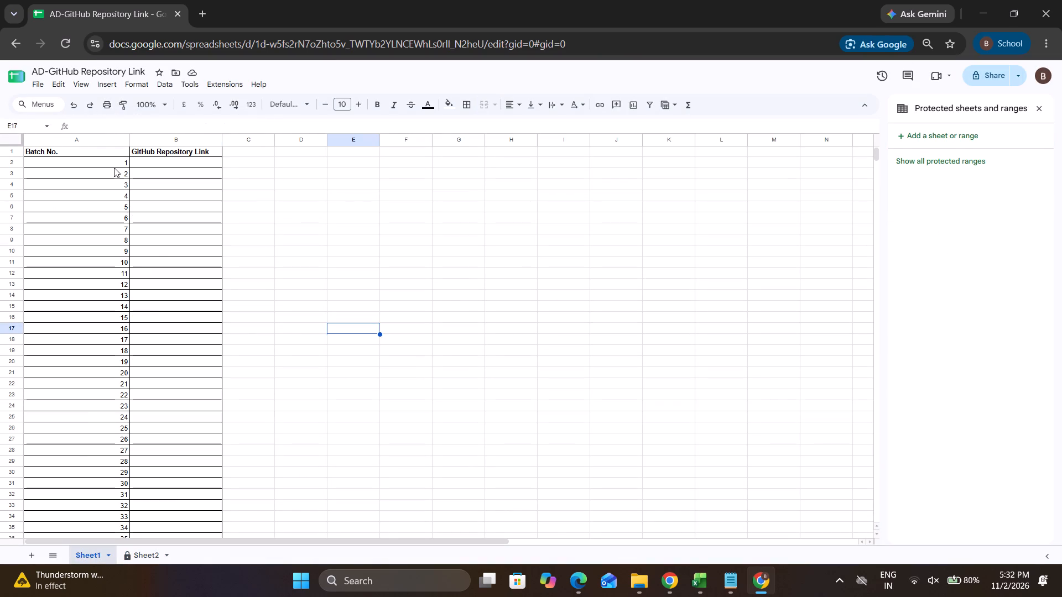
pyautogui.press('Print')
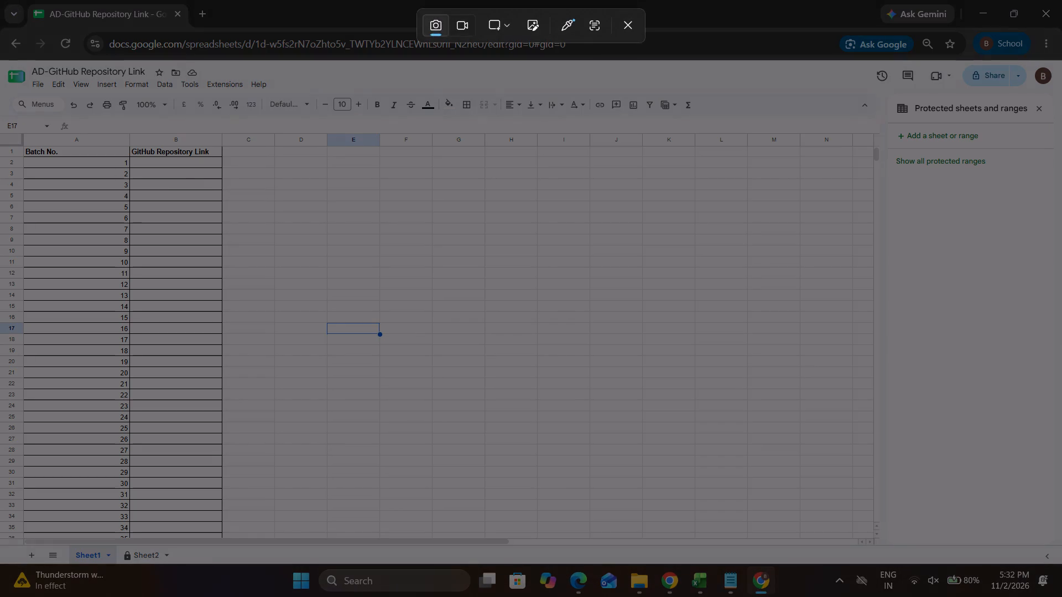
pyautogui.press('Escape')
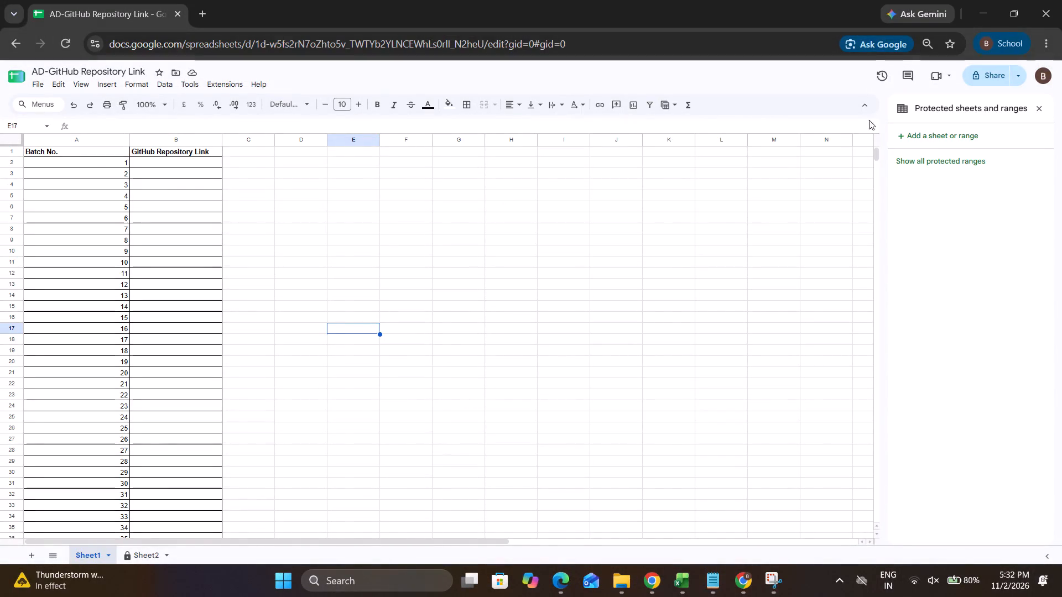
# Share the AD-GitHub Repository Link spreadsheet with MALLA REDDY UNIVERSITY as general access, giving anyone with the link the Editor role.
pyautogui.click(992, 77)
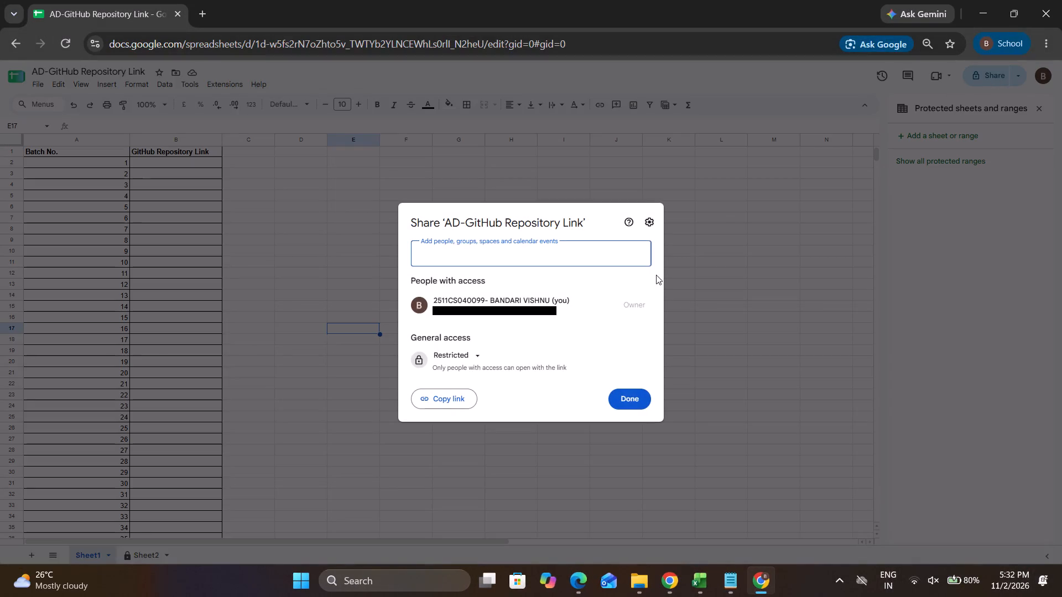
pyautogui.click(494, 352)
pyautogui.click(466, 353)
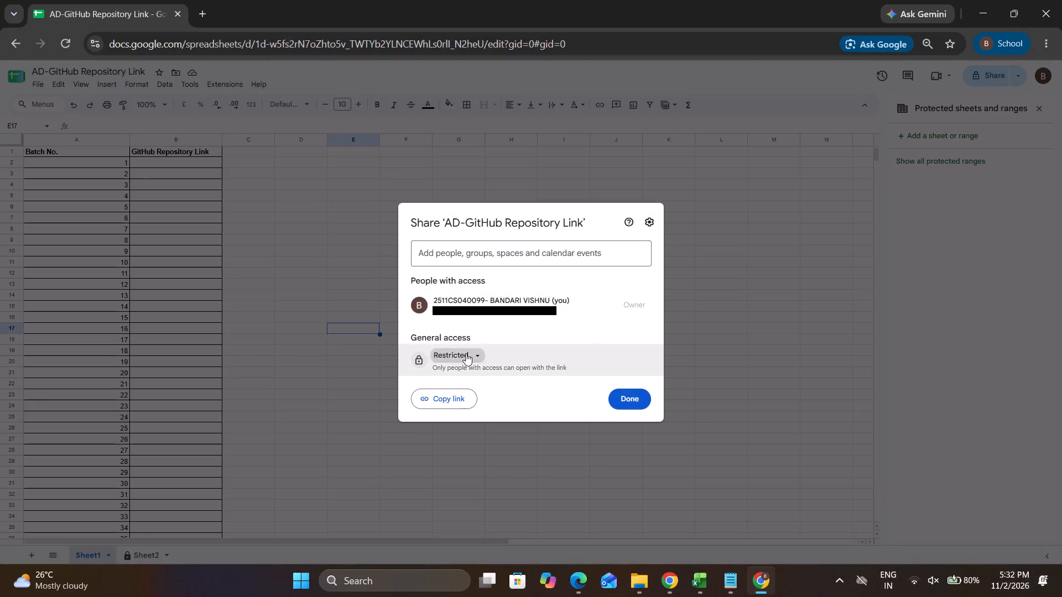
pyautogui.click(489, 420)
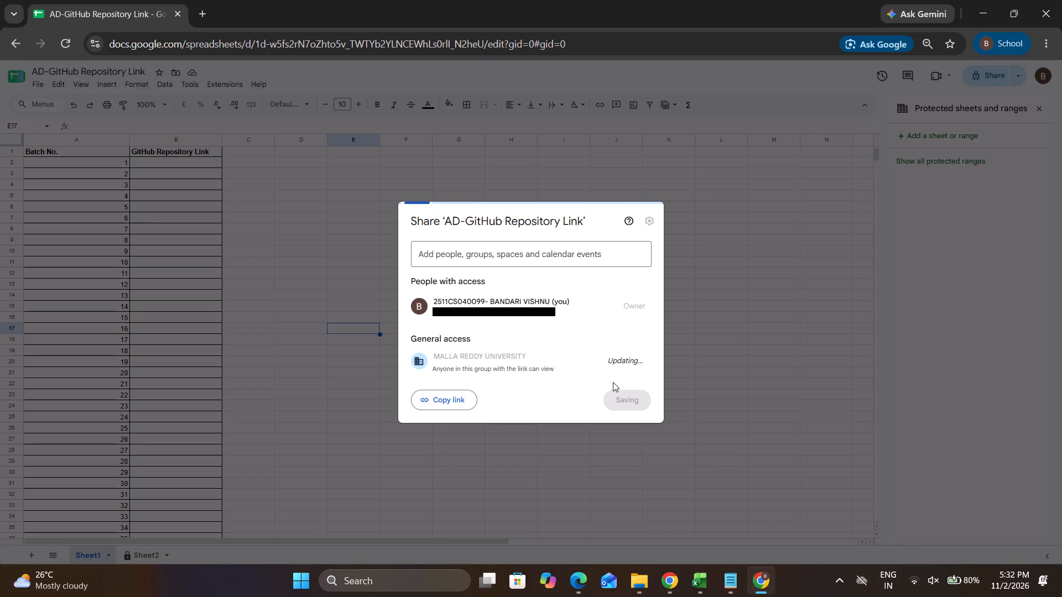
pyautogui.scroll(-2, 572, 376)
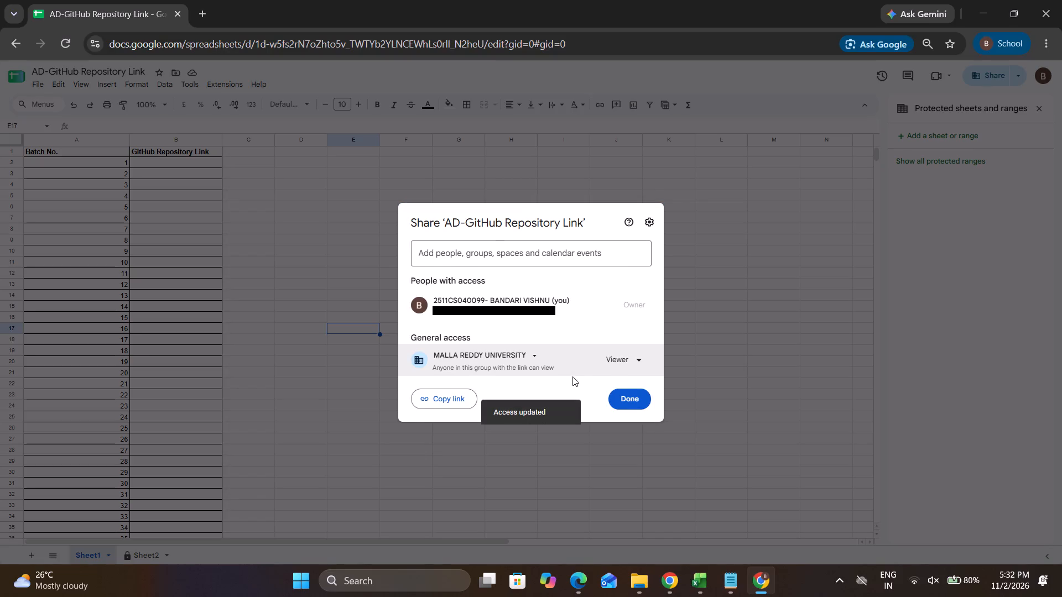
pyautogui.click(627, 358)
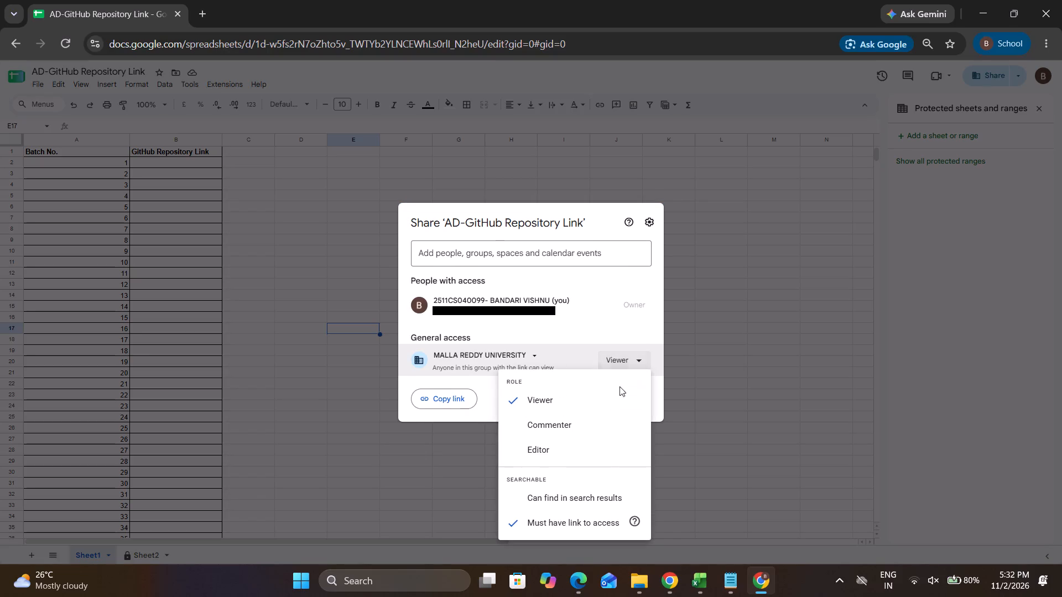
pyautogui.click(601, 443)
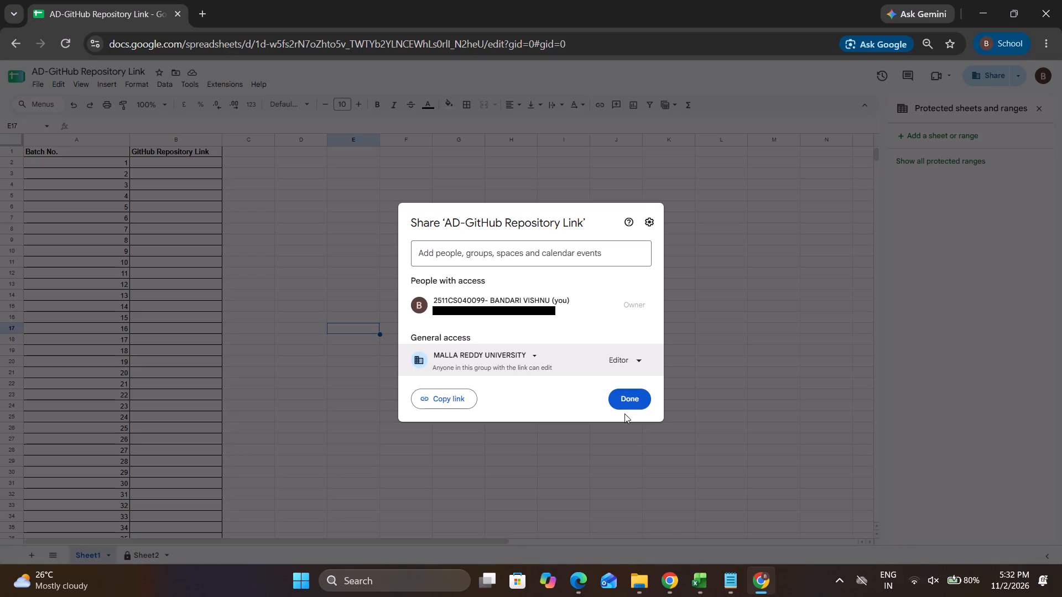
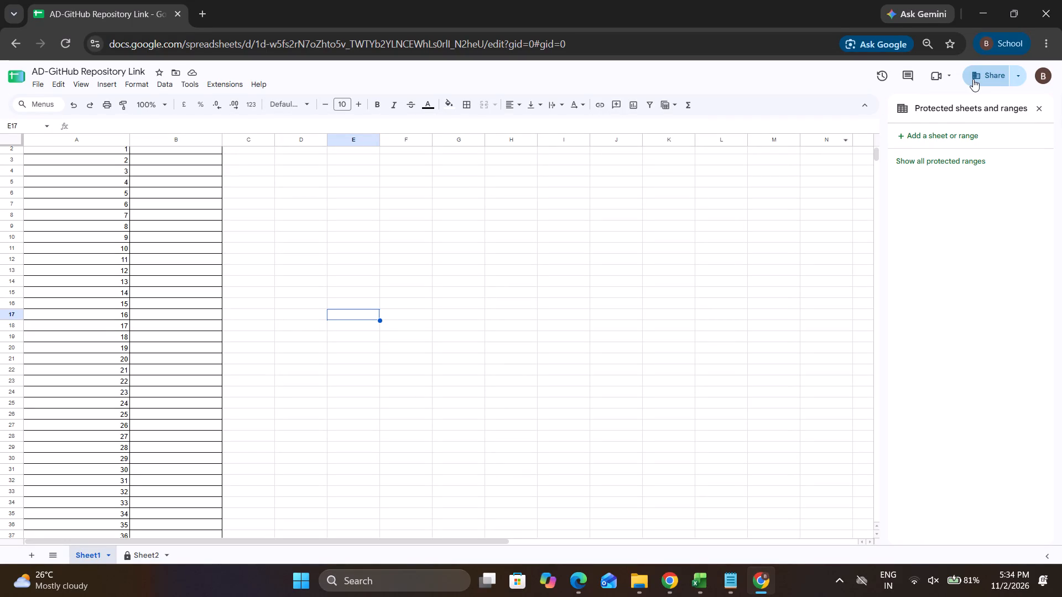
# Reopen the sharing settings of the AD-GitHub Repository Link spreadsheet.
pyautogui.click(973, 79)
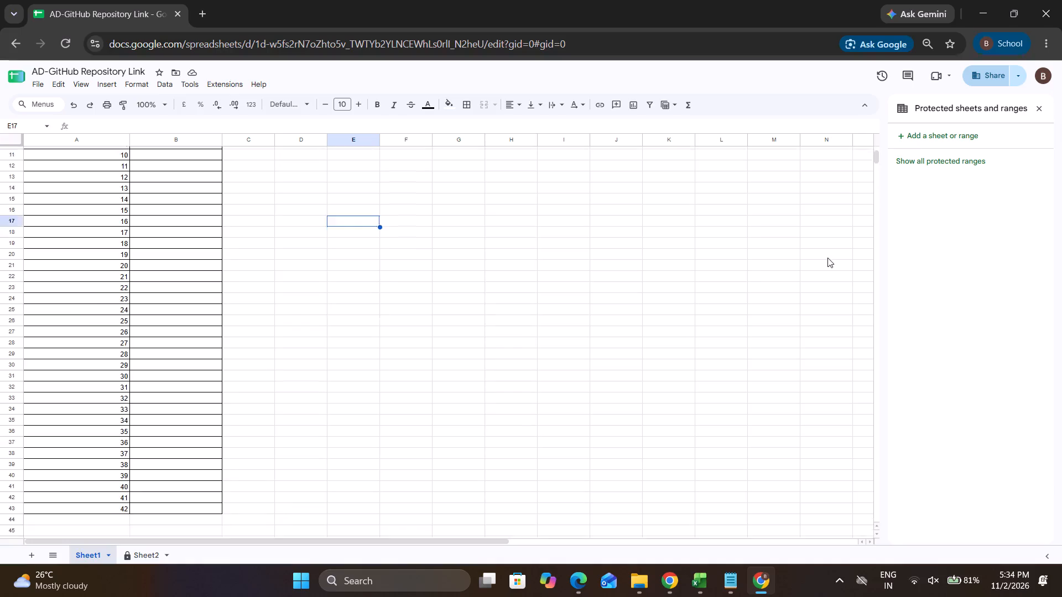
pyautogui.click(991, 77)
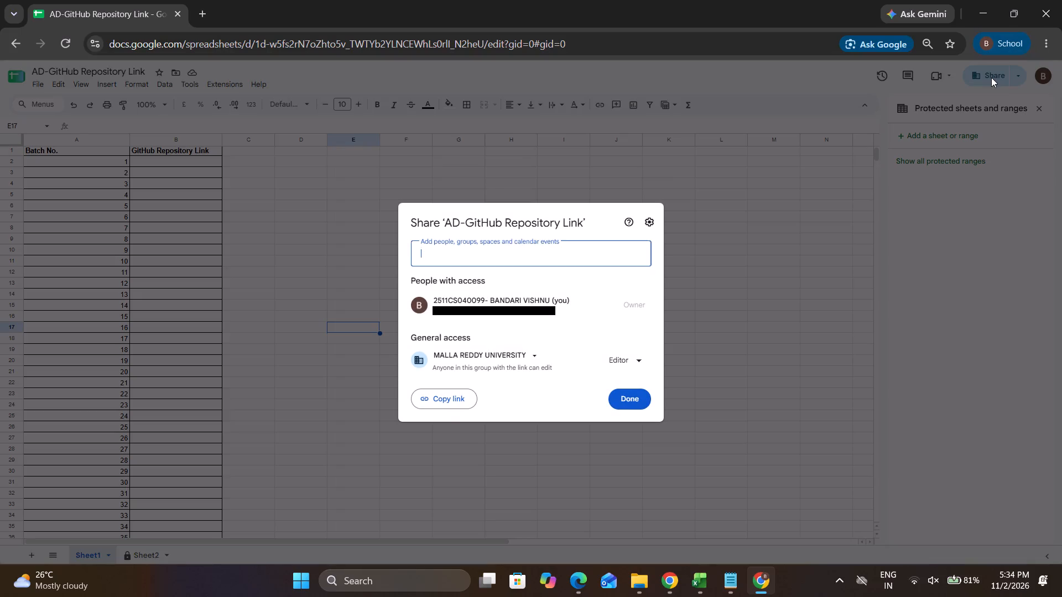
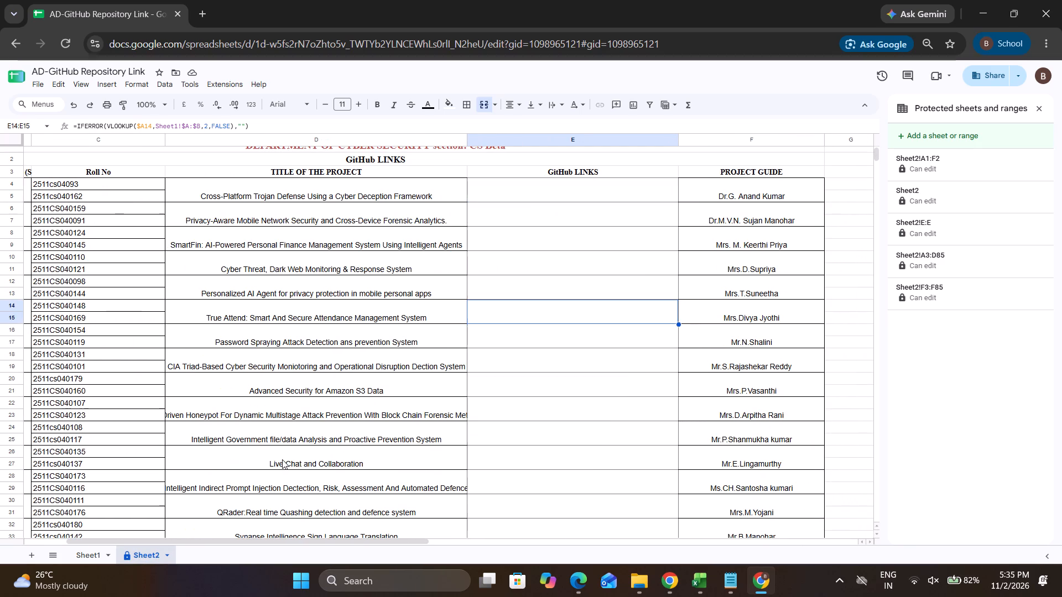
# Review Sheet2's project table and Sheet1's batch list, checking the headings and GitHub link columns.
pyautogui.hscroll(3, 282, 459)
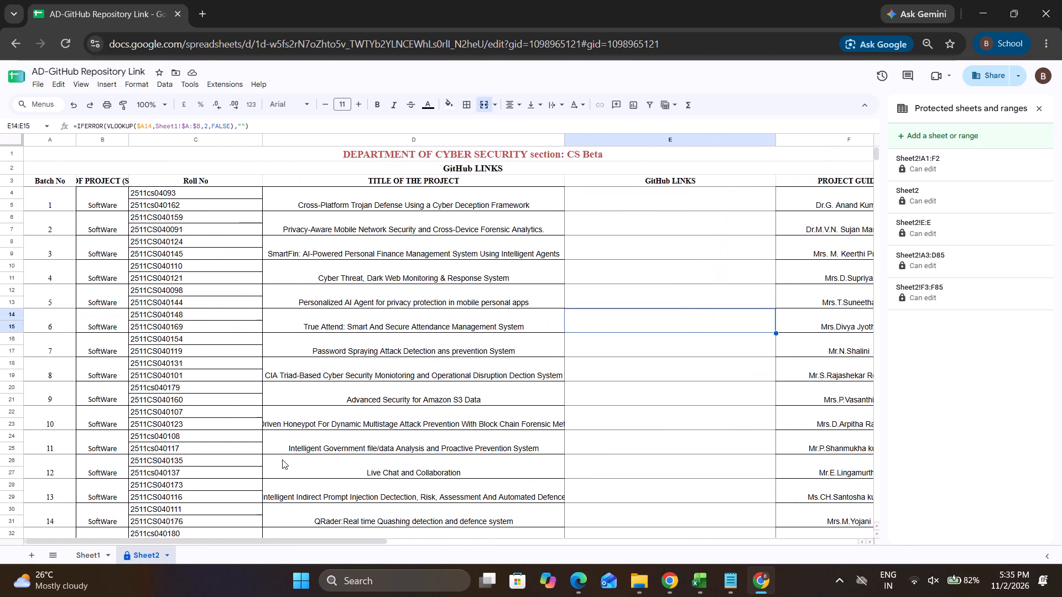
pyautogui.hscroll(1, 282, 459)
pyautogui.hscroll(-1, 282, 459)
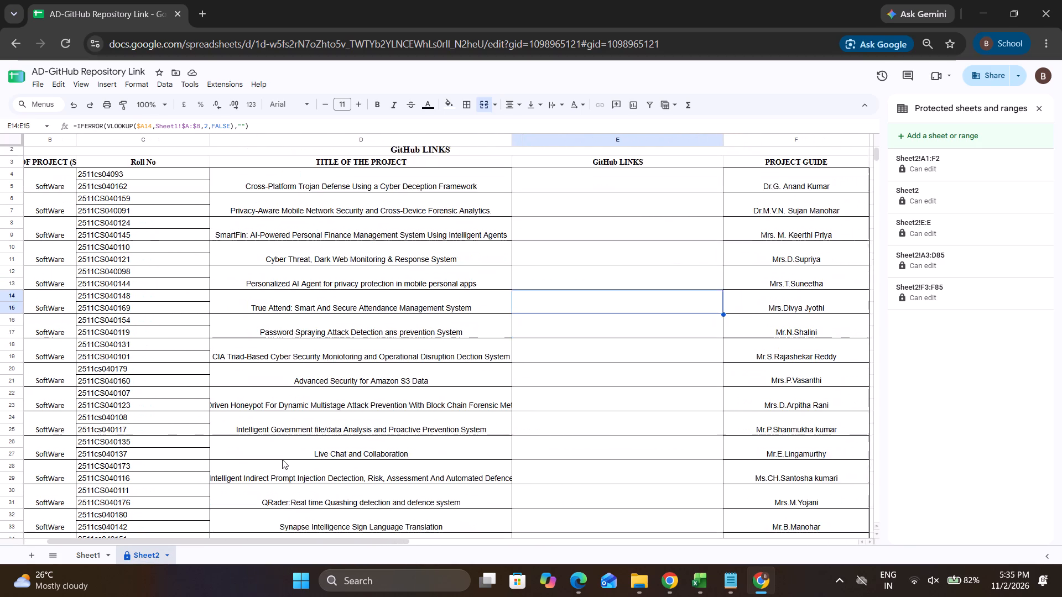
pyautogui.scroll(1, 282, 459)
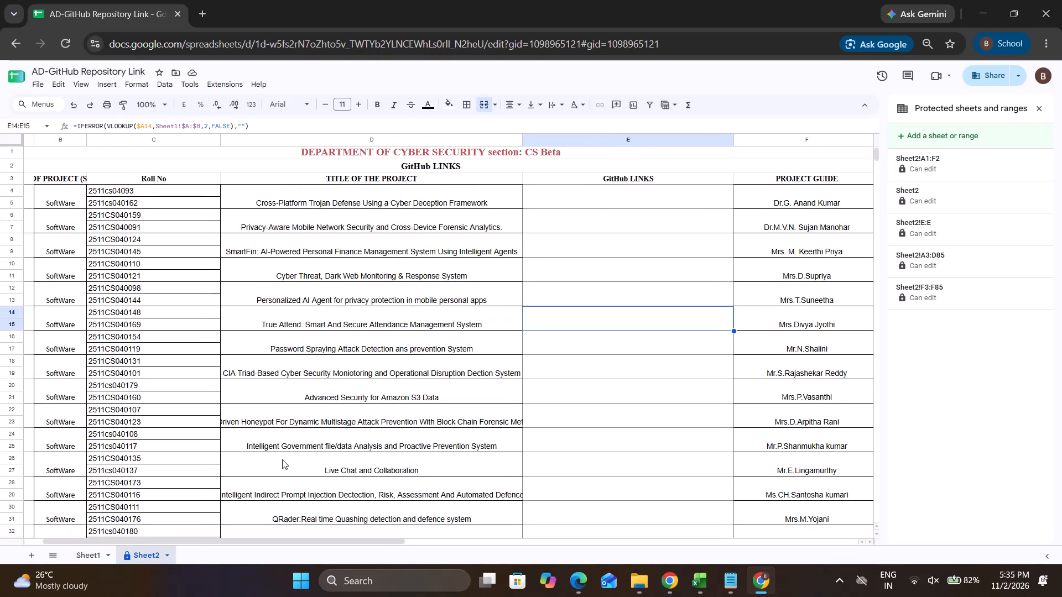
pyautogui.click(102, 557)
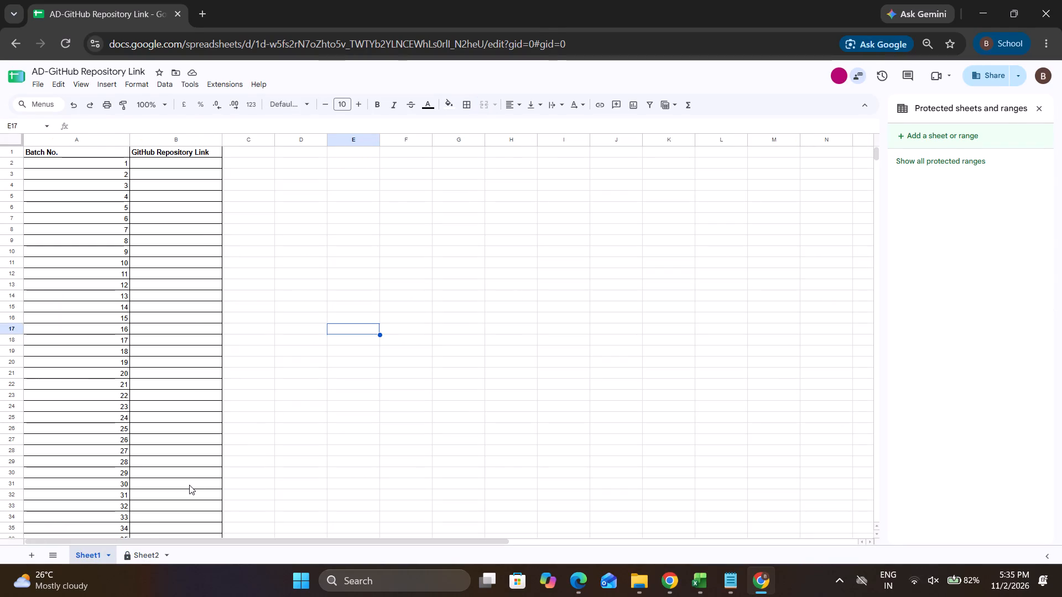
pyautogui.scroll(1, 189, 485)
pyautogui.click(147, 555)
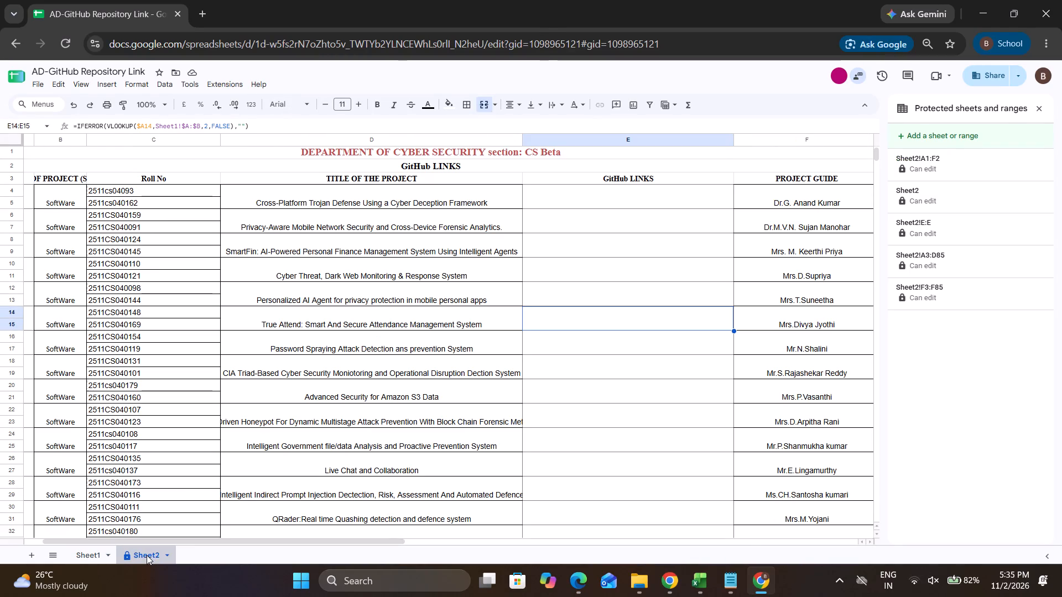
pyautogui.scroll(1, 258, 494)
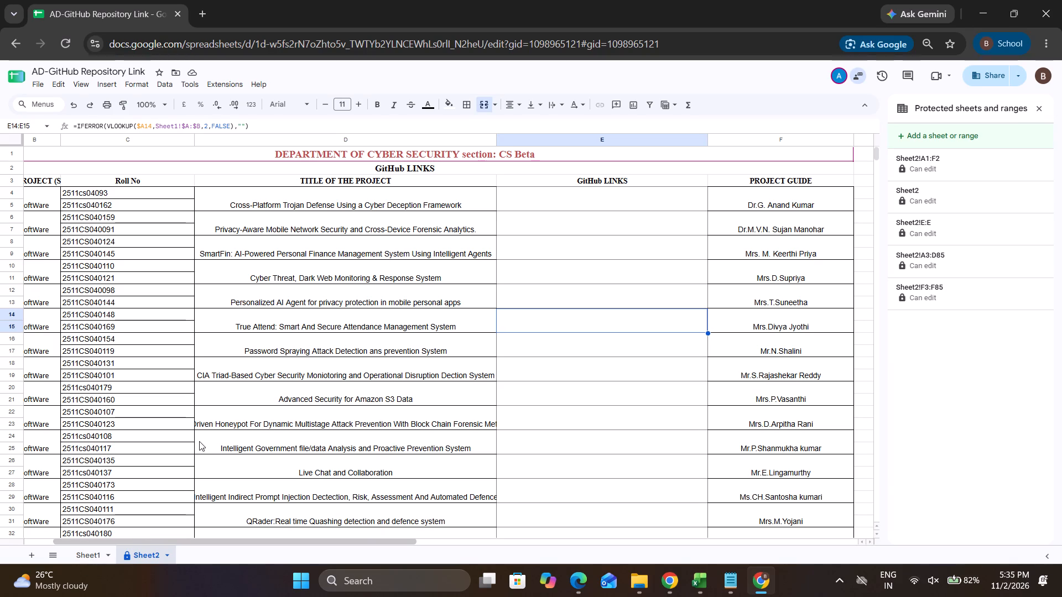
pyautogui.hscroll(2, 226, 405)
pyautogui.hscroll(-1, 226, 405)
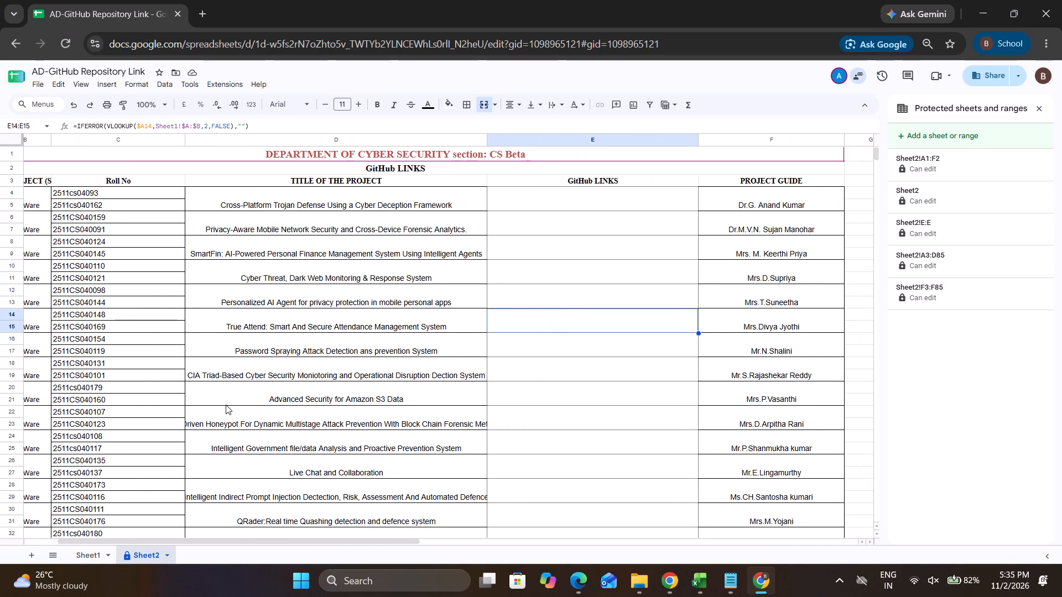
pyautogui.hscroll(1, 226, 405)
pyautogui.hscroll(-1, 226, 405)
pyautogui.hscroll(2, 364, 280)
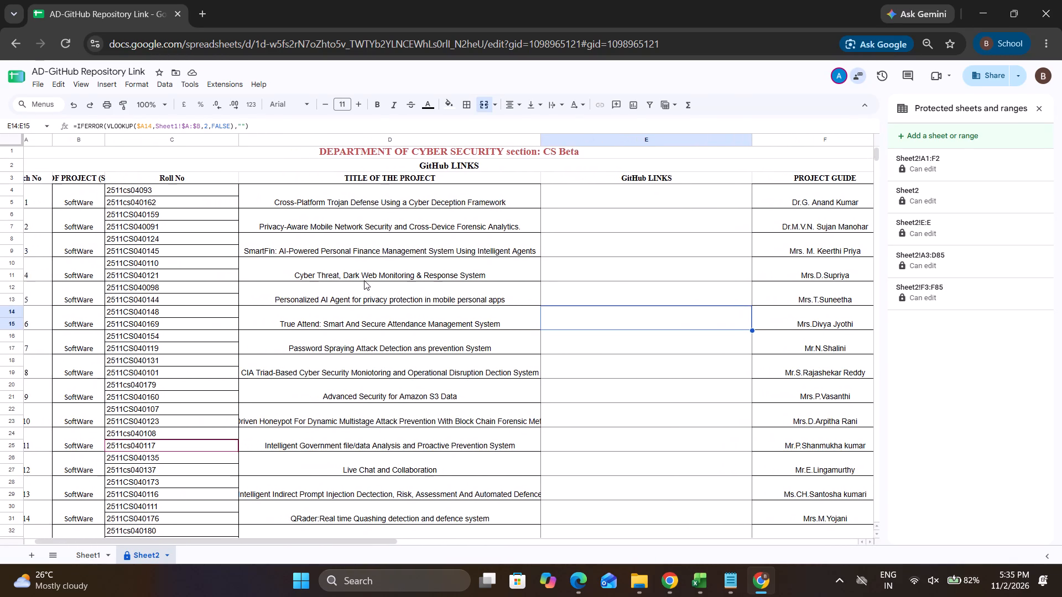
pyautogui.hscroll(-1, 364, 280)
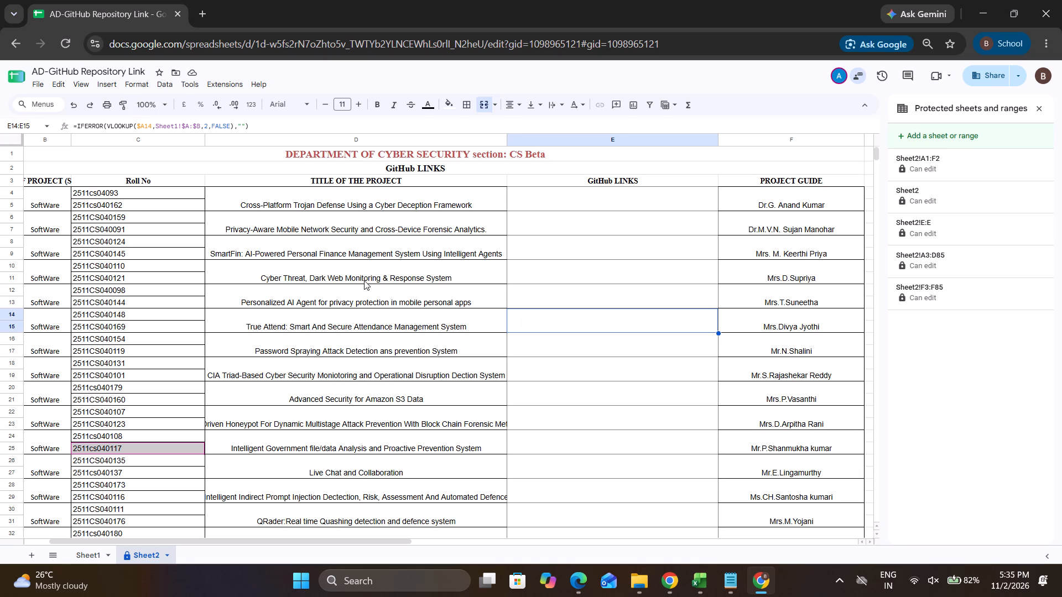
# Inspect the lookup formula in Sheet2's GitHub LINKS cell E4:E5 and look over the surrounding project rows.
pyautogui.doubleClick(631, 207)
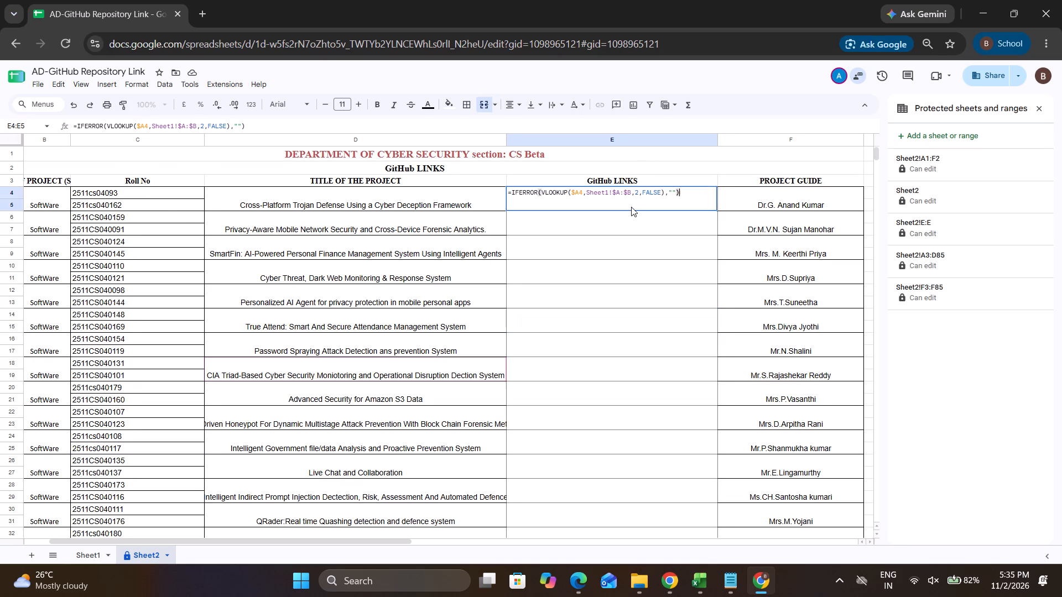
pyautogui.click(607, 264)
pyautogui.scroll(1, 486, 285)
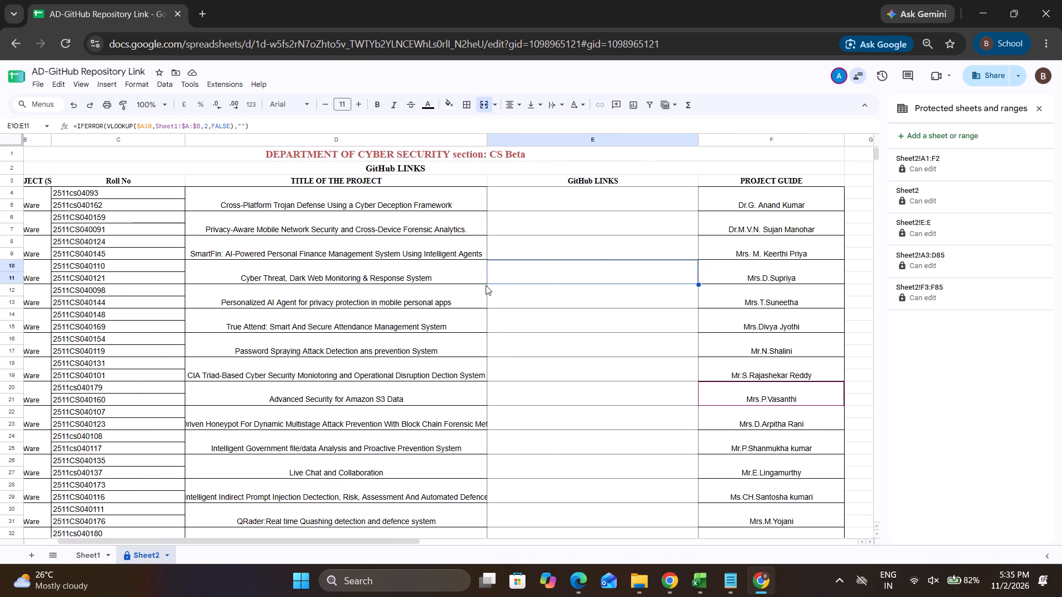
pyautogui.hscroll(1, 486, 285)
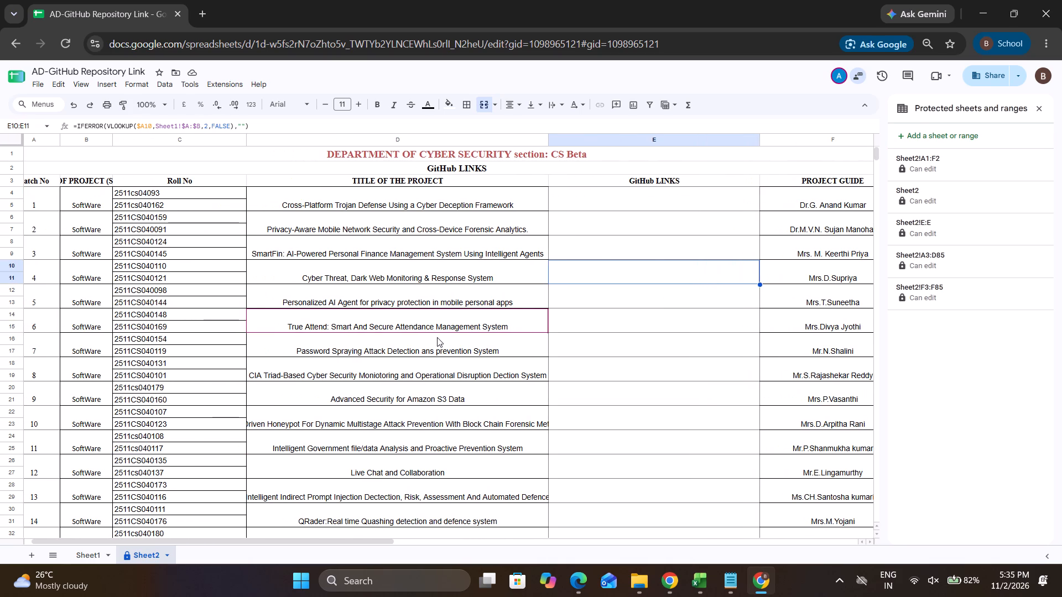
pyautogui.hscroll(-2, 437, 337)
pyautogui.hscroll(1, 437, 337)
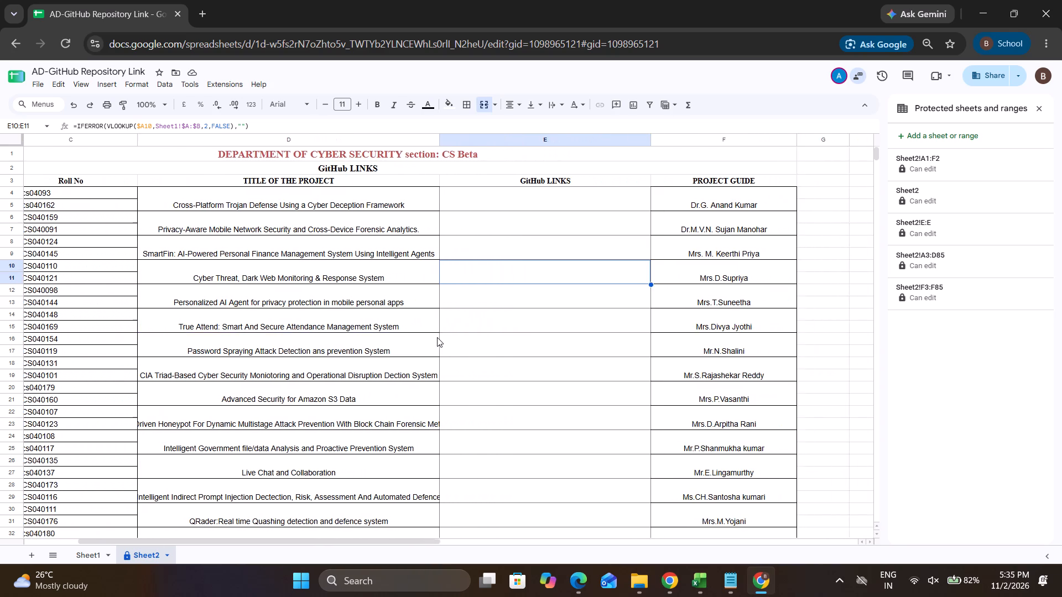
pyautogui.hscroll(1, 437, 337)
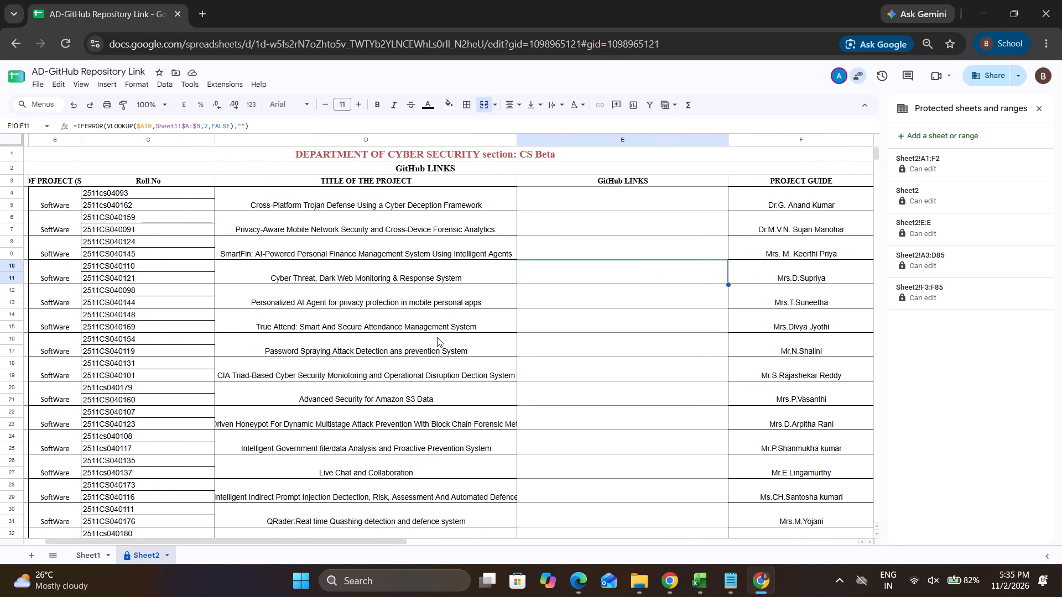
pyautogui.hscroll(1, 437, 337)
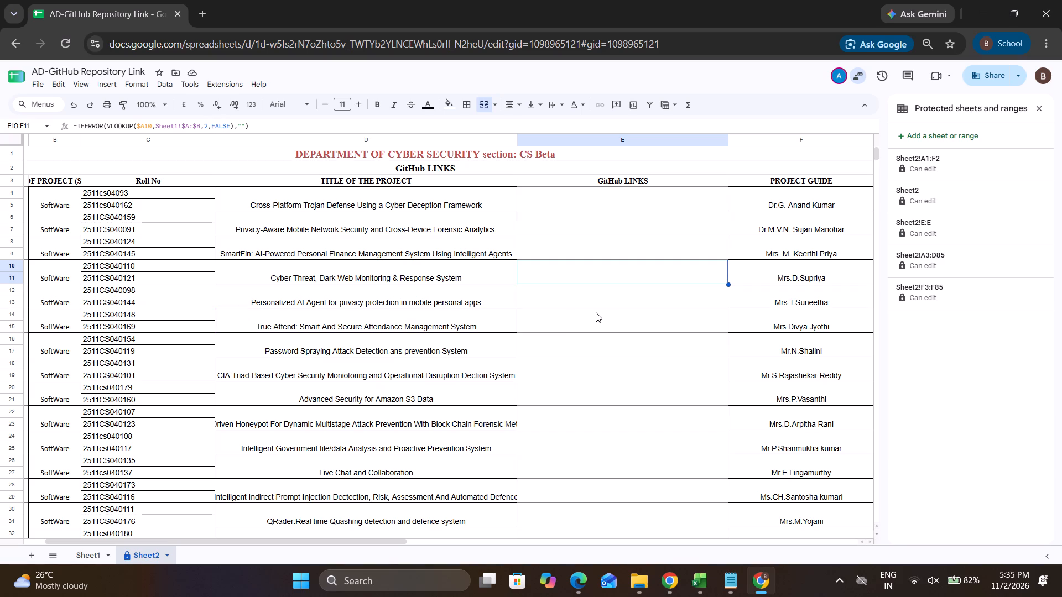
pyautogui.hscroll(-1, 596, 312)
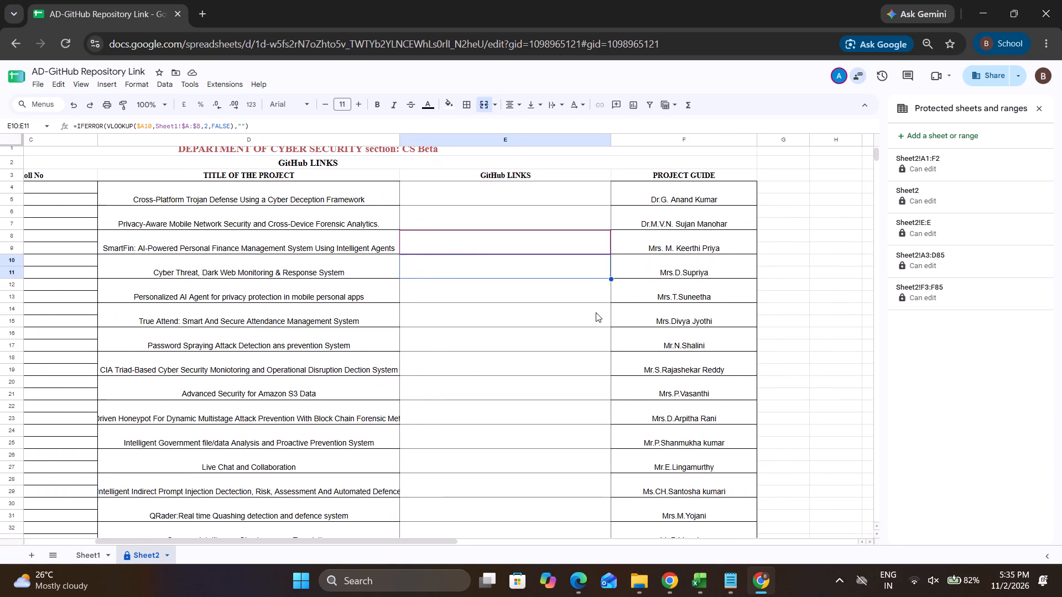
pyautogui.hscroll(1, 596, 312)
pyautogui.scroll(2, 596, 312)
pyautogui.hscroll(1, 369, 172)
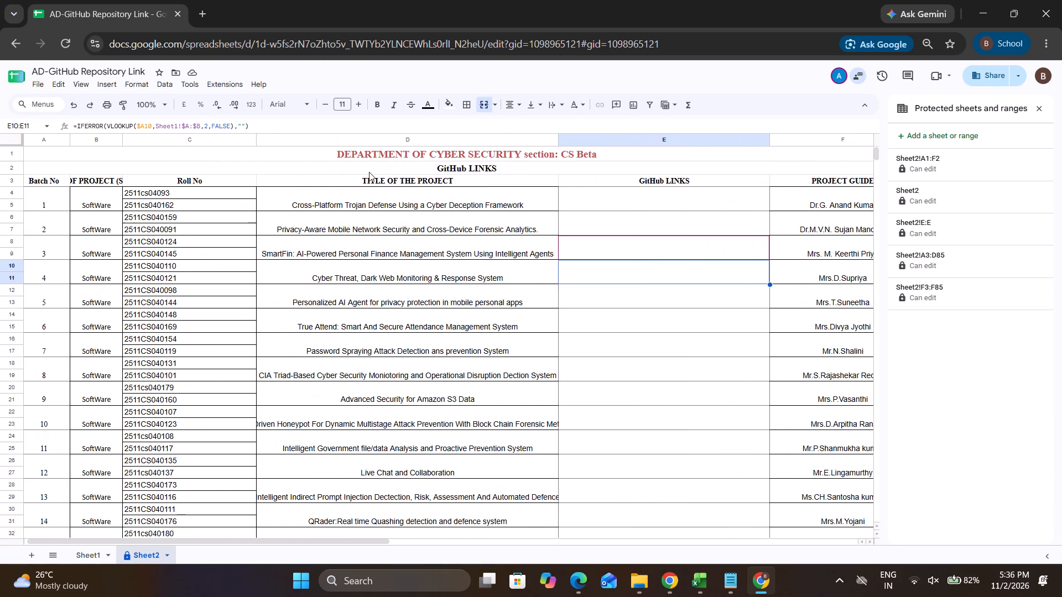
# Check Sheet1's batch list down to its last row against the project rows and GitHub LINKS column in Sheet2.
pyautogui.click(92, 560)
pyautogui.hscroll(1, 221, 513)
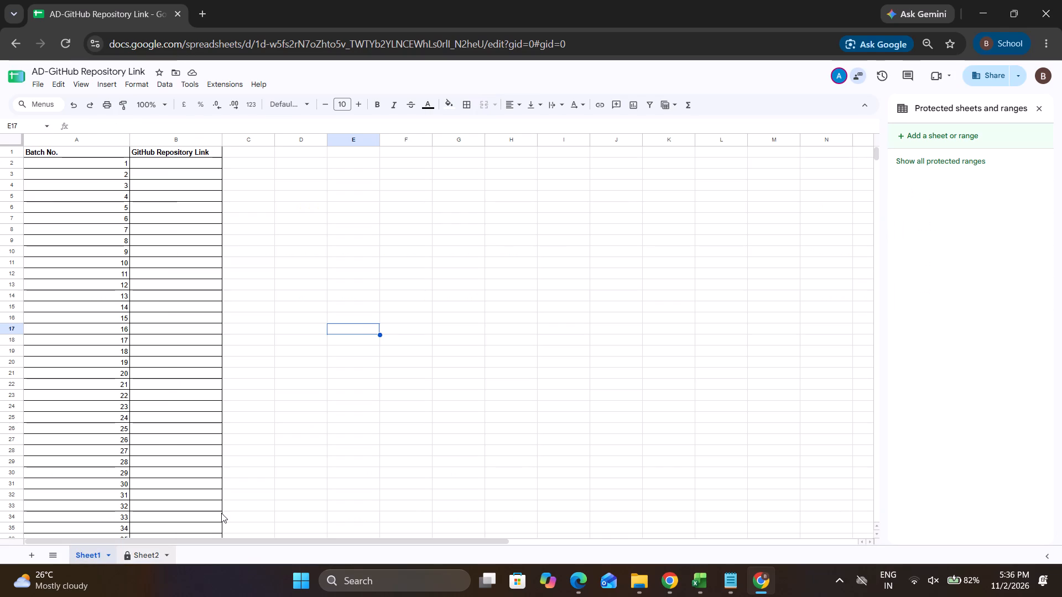
pyautogui.hscroll(2, 221, 513)
pyautogui.scroll(3, 221, 513)
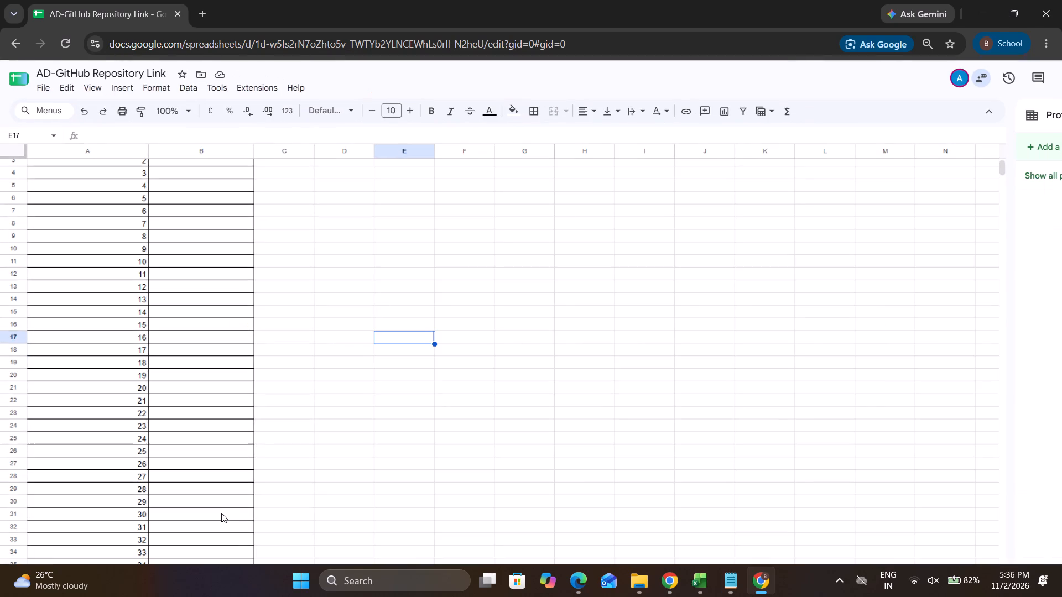
pyautogui.scroll(-1, 147, 526)
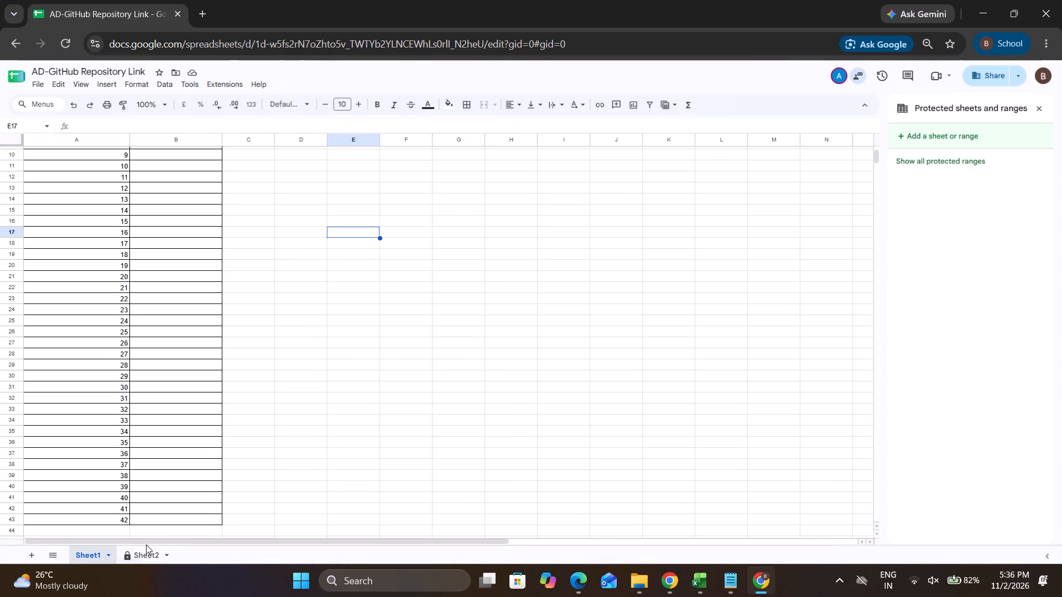
pyautogui.click(142, 557)
pyautogui.scroll(1, 246, 447)
pyautogui.hscroll(1, 246, 447)
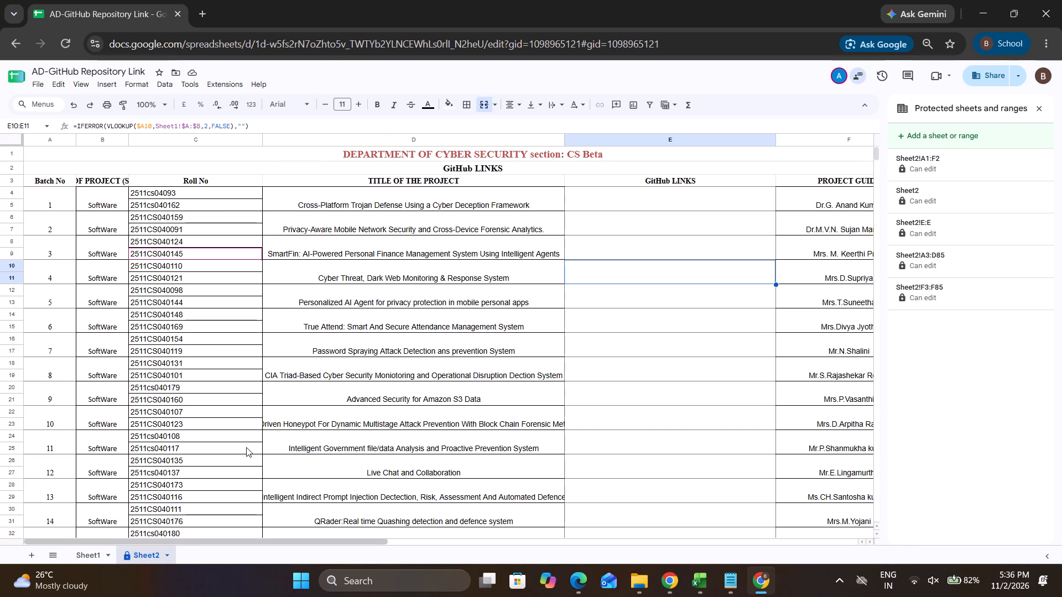
pyautogui.hscroll(1, 246, 447)
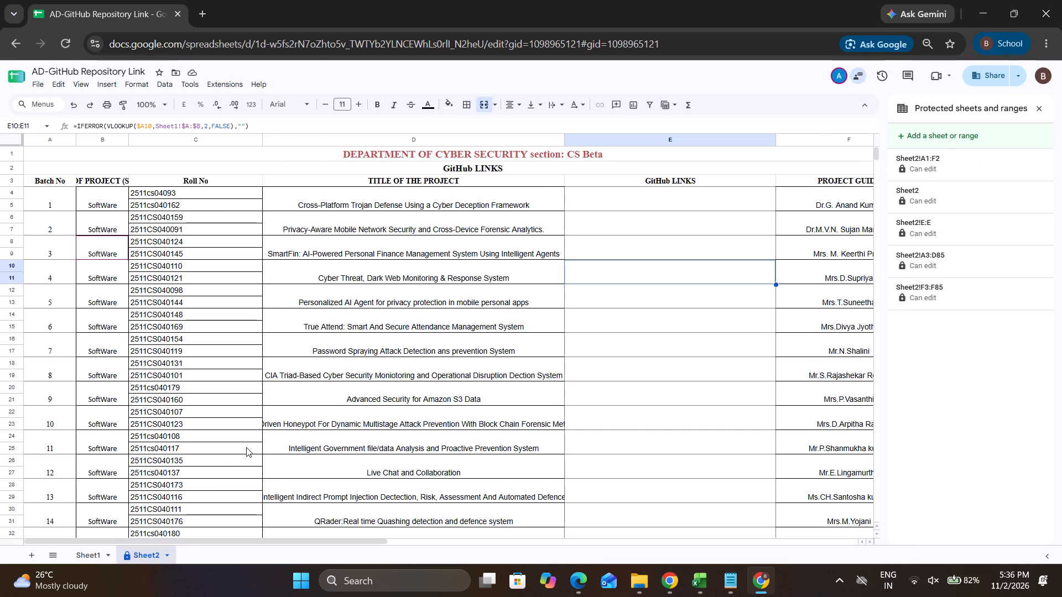
pyautogui.scroll(-4, 246, 447)
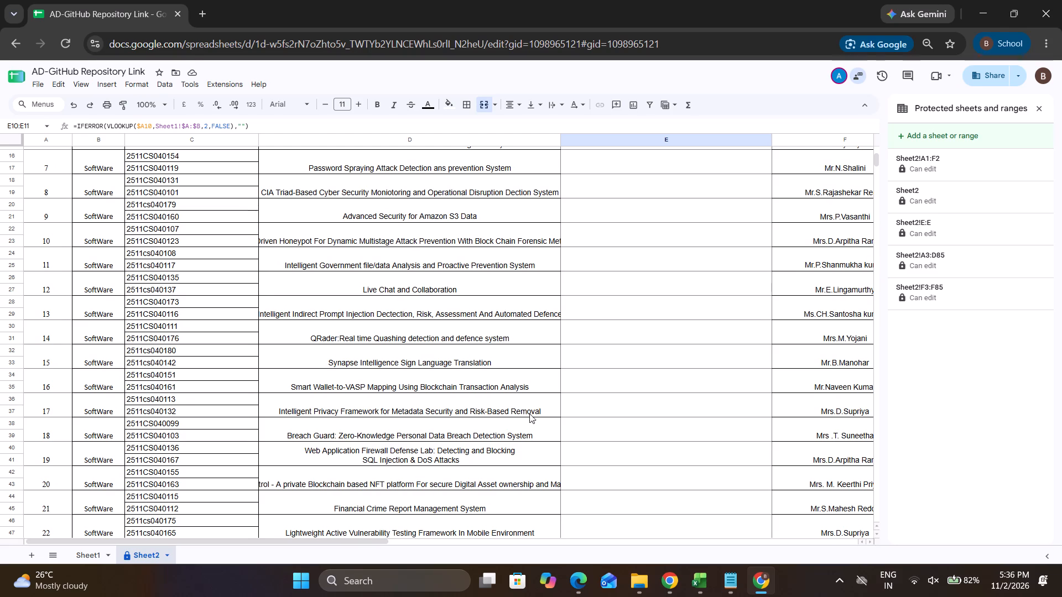
pyautogui.hscroll(-1, 517, 416)
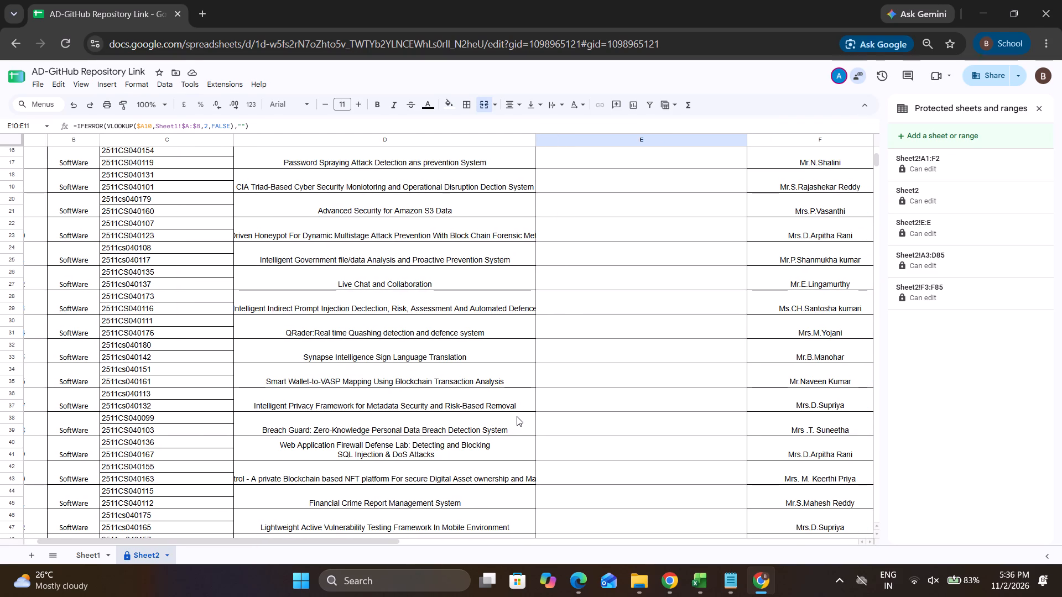
pyautogui.hscroll(2, 517, 416)
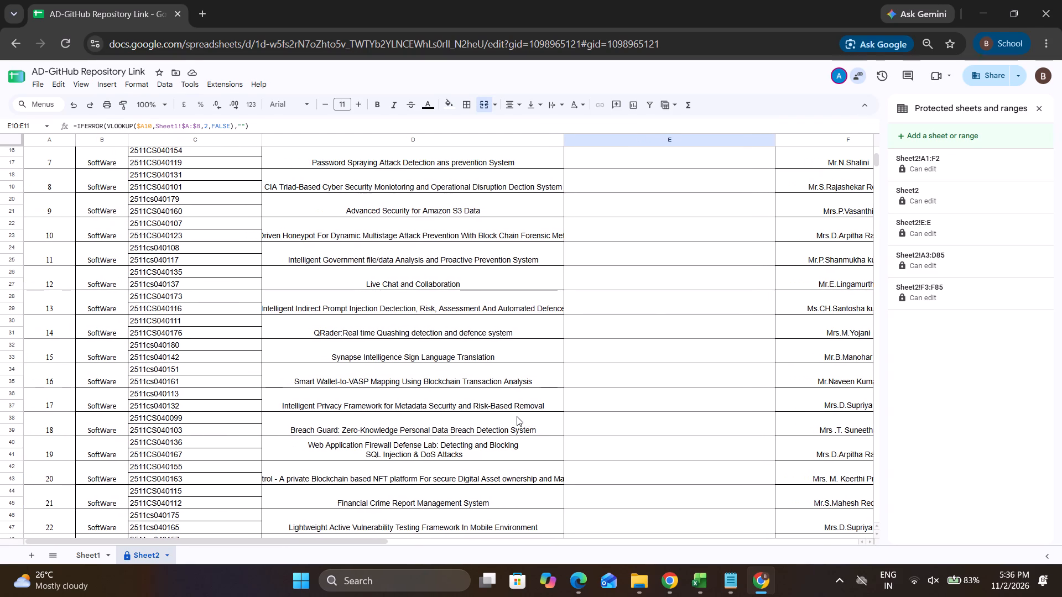
pyautogui.hscroll(2, 517, 416)
# Check collaborator edits in Sheet1's GitHub Repository Link cells for batches 17 and 18 and the matching GitHub LINKS rows in Sheet2.
pyautogui.click(95, 558)
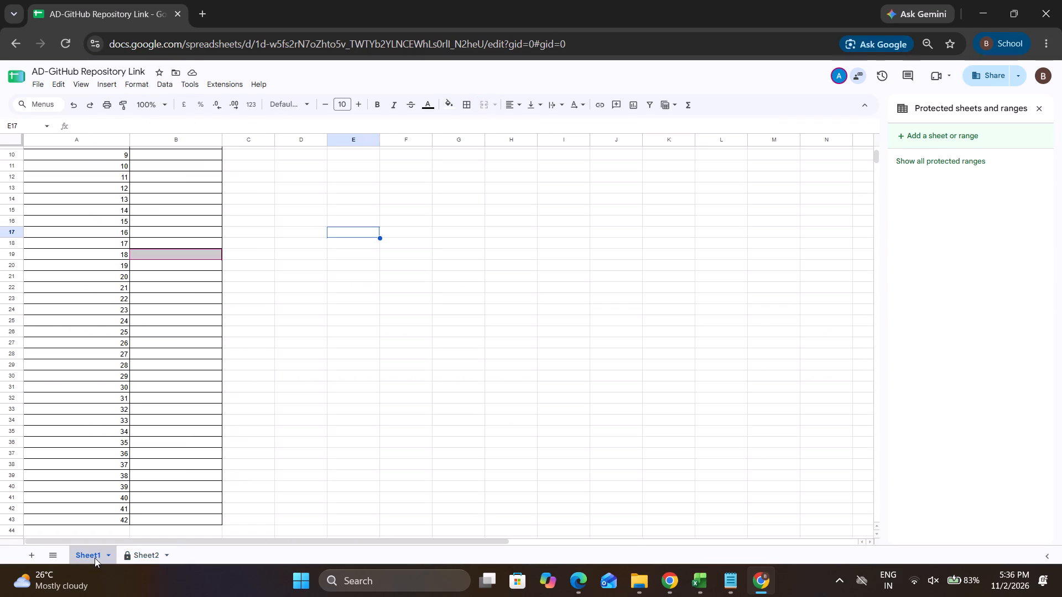
pyautogui.scroll(1, 163, 440)
pyautogui.hscroll(1, 163, 440)
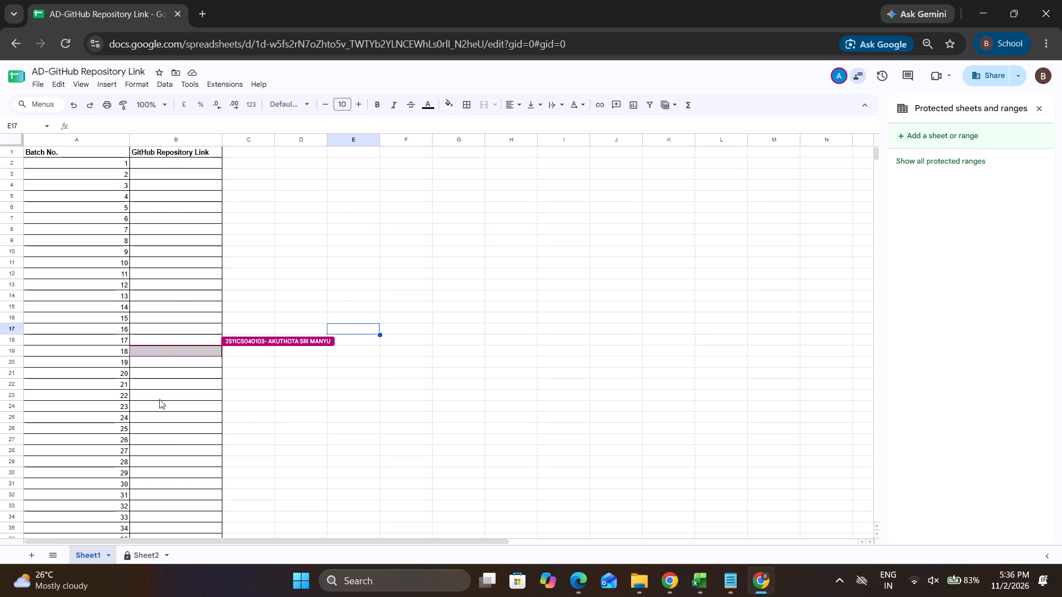
pyautogui.click(186, 350)
pyautogui.doubleClick(184, 341)
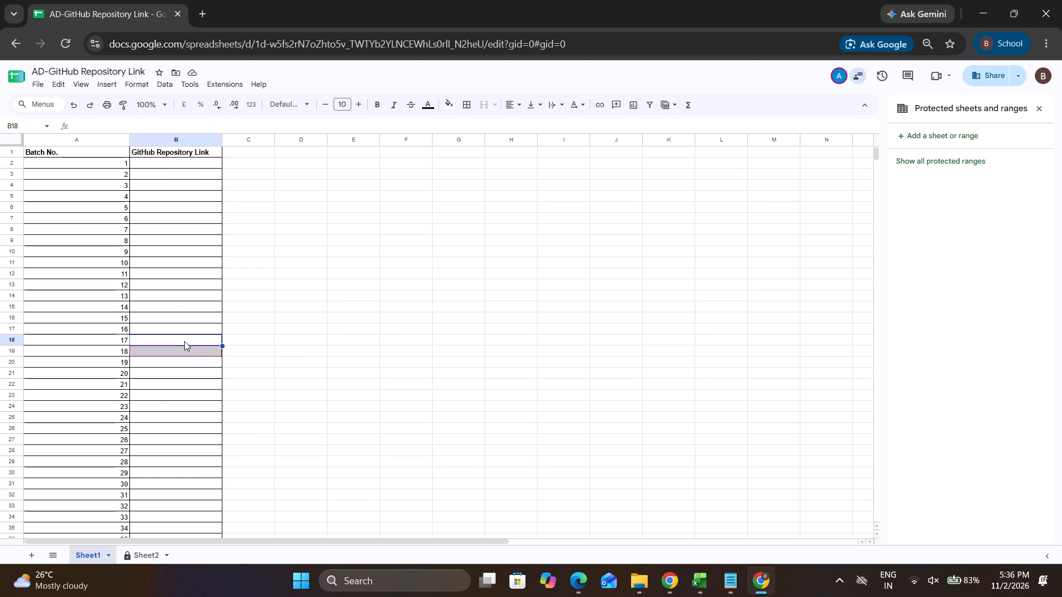
pyautogui.click(136, 555)
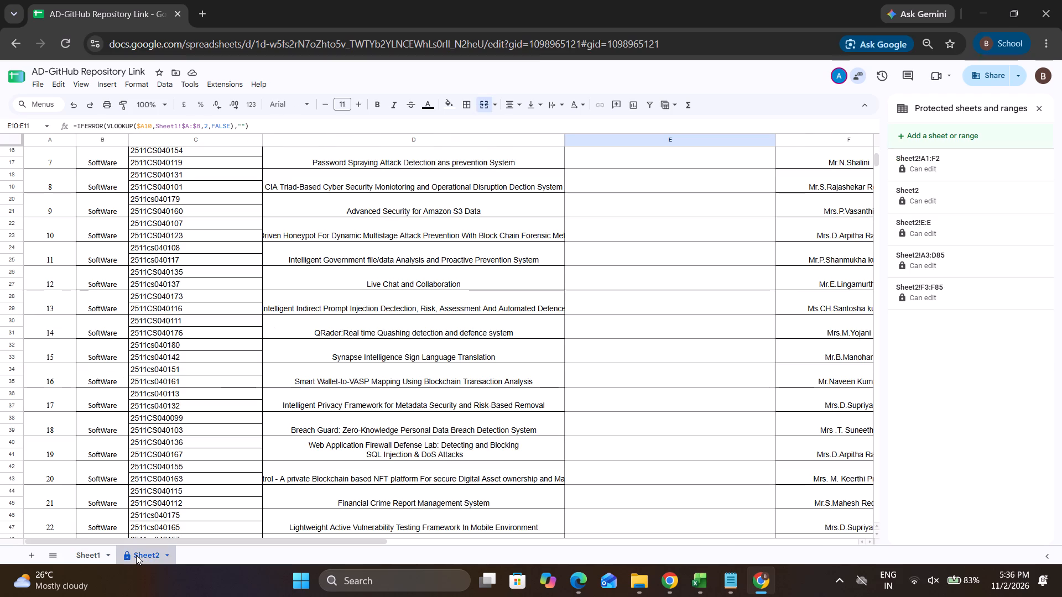
pyautogui.click(85, 557)
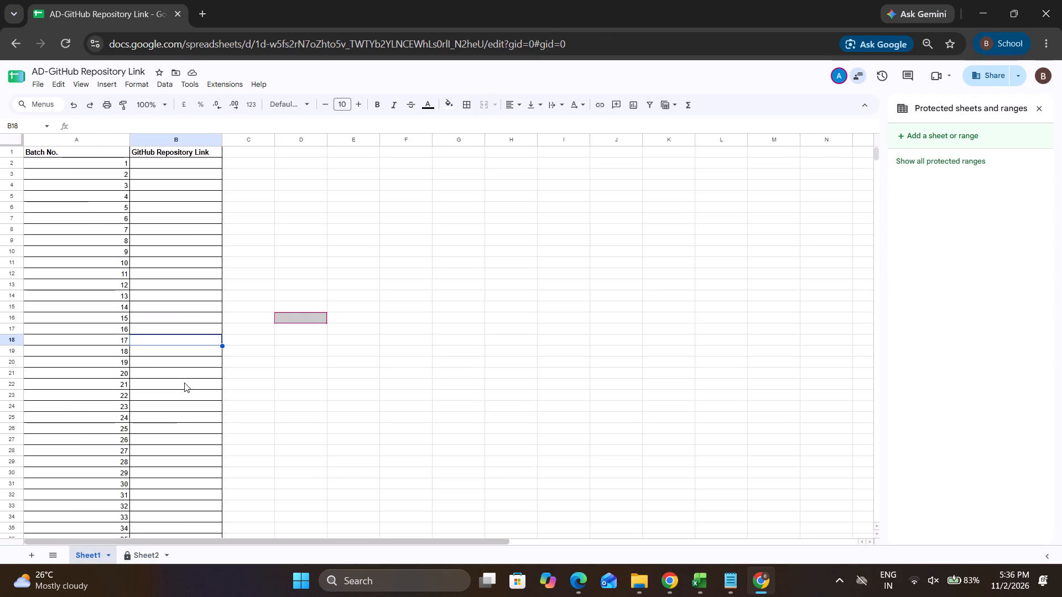
pyautogui.hscroll(1, 184, 383)
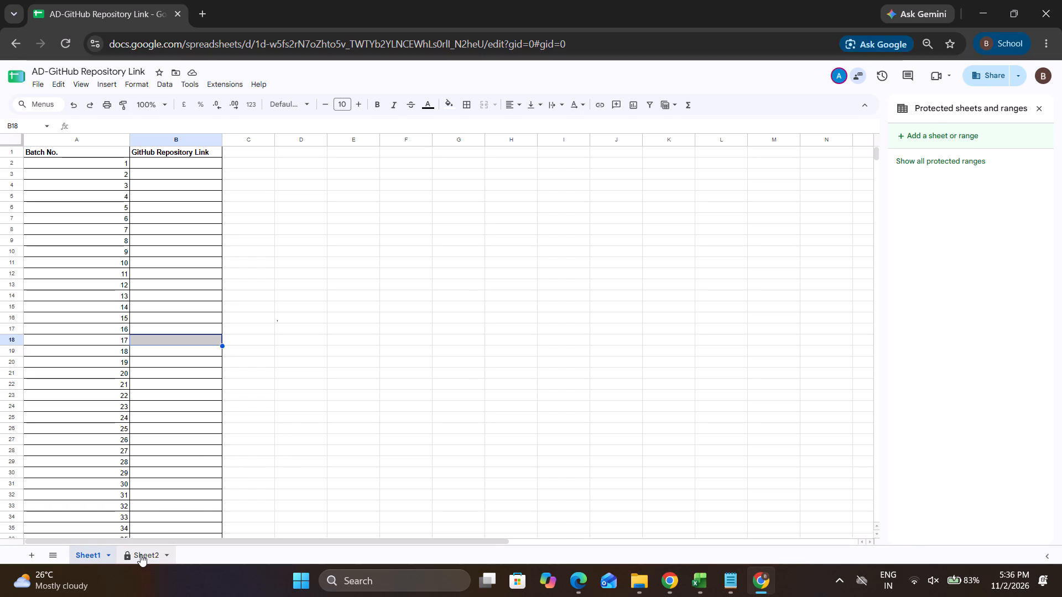
pyautogui.scroll(1, 244, 448)
pyautogui.hscroll(1, 244, 448)
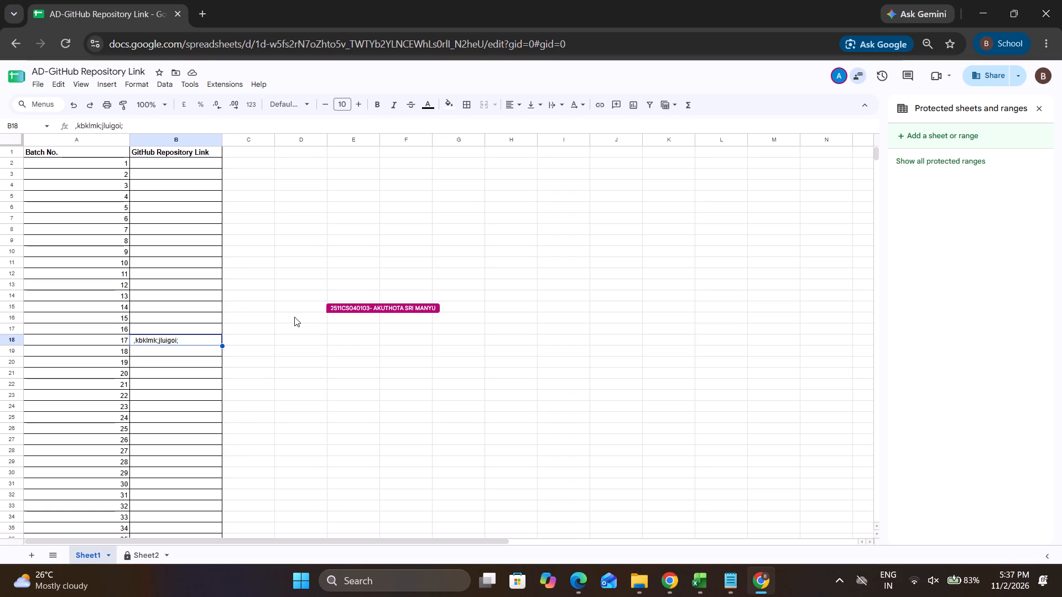
pyautogui.click(134, 552)
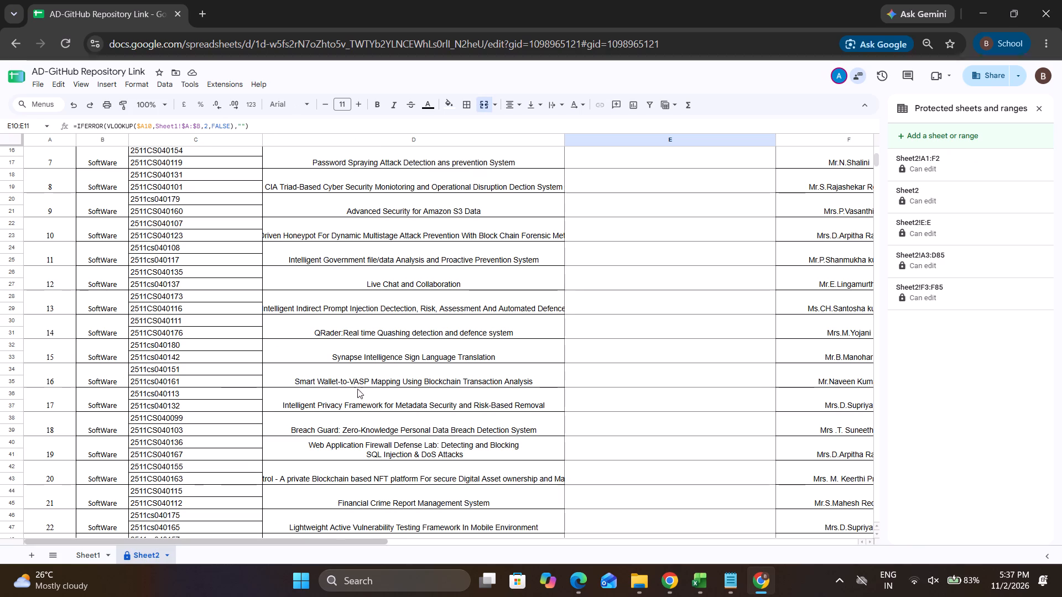
pyautogui.scroll(1, 371, 383)
pyautogui.scroll(-1, 371, 383)
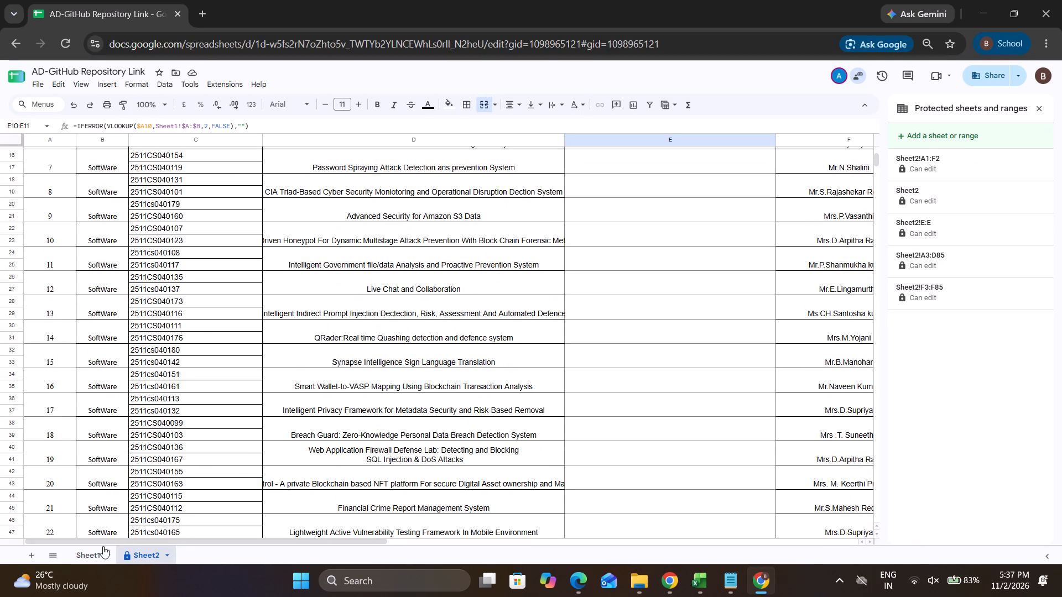
pyautogui.click(91, 551)
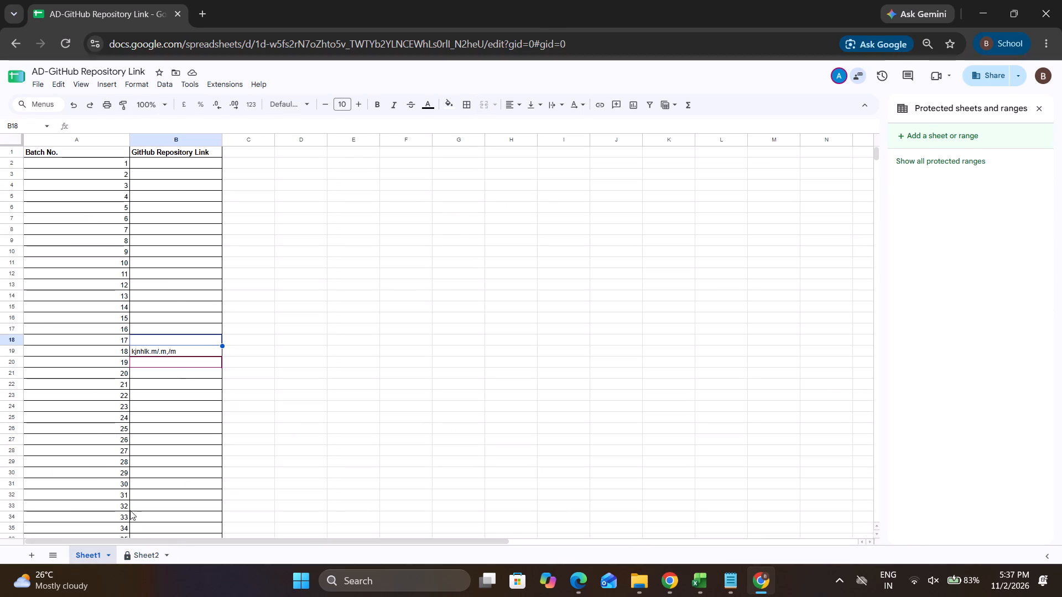
# Check the GitHub LINKS entry for batch 18 in Sheet2.
pyautogui.click(133, 548)
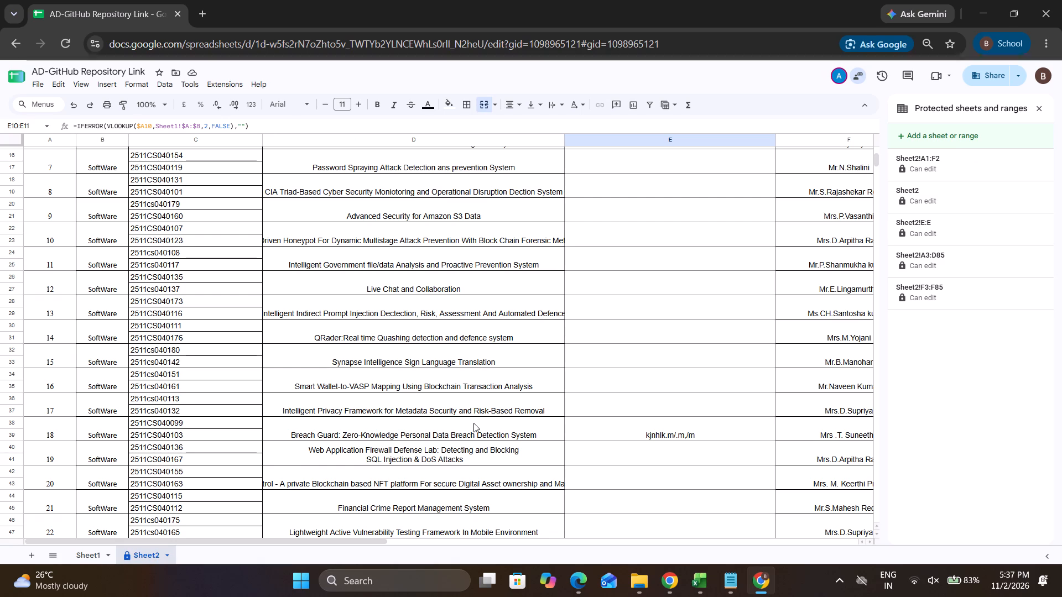
pyautogui.hscroll(1, 473, 423)
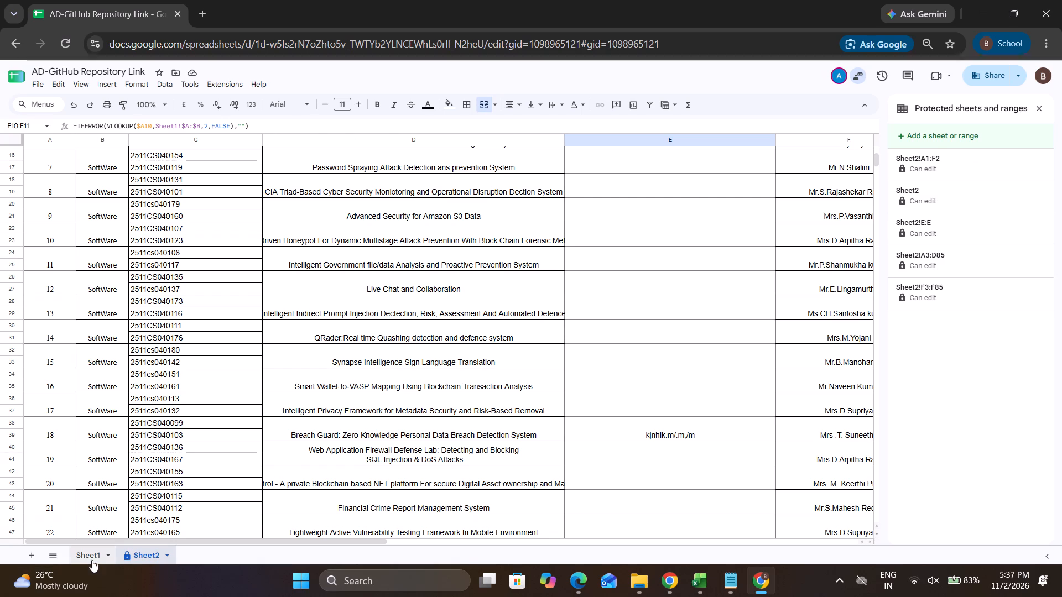
# Protect Sheet1's Batch No. range A1:A43, restricting editing to people at MALLA REDDY UNIVERSITY.
pyautogui.click(92, 560)
pyautogui.scroll(1, 204, 443)
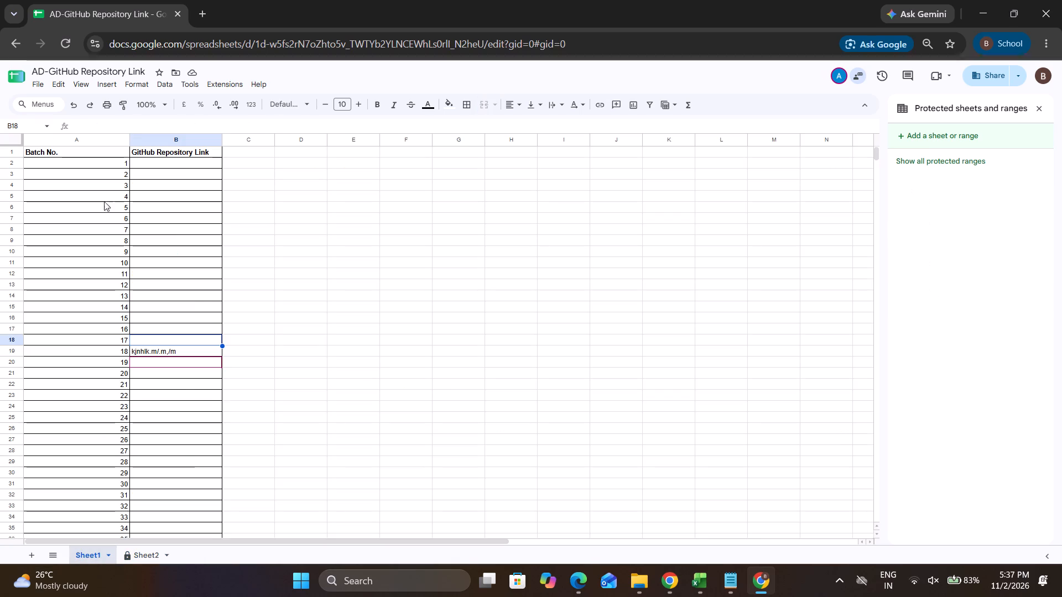
pyautogui.moveTo(75, 151); pyautogui.dragTo(89, 572)
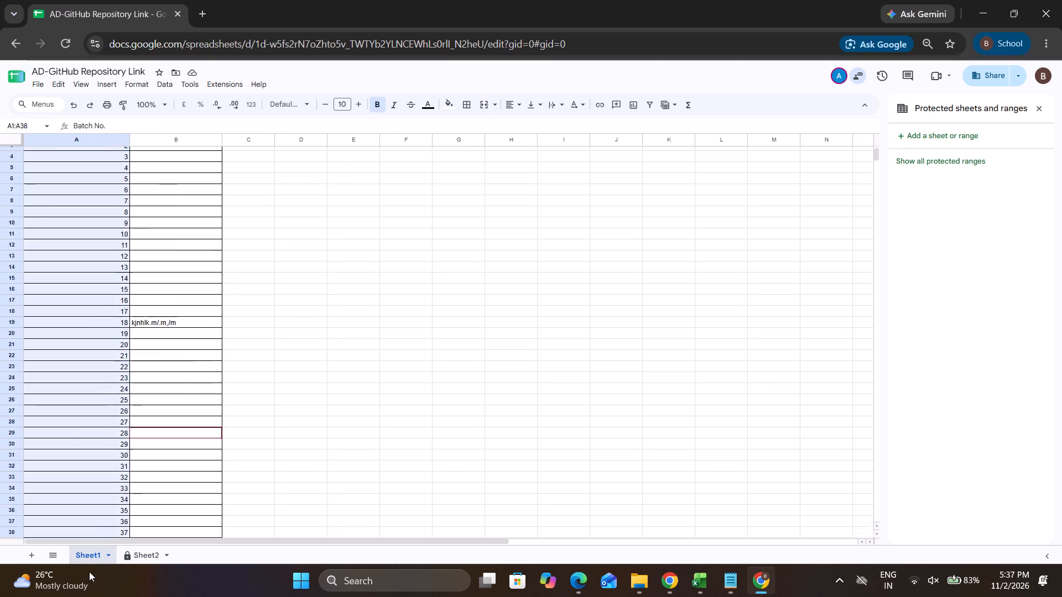
pyautogui.moveTo(89, 572); pyautogui.dragTo(75, 229)
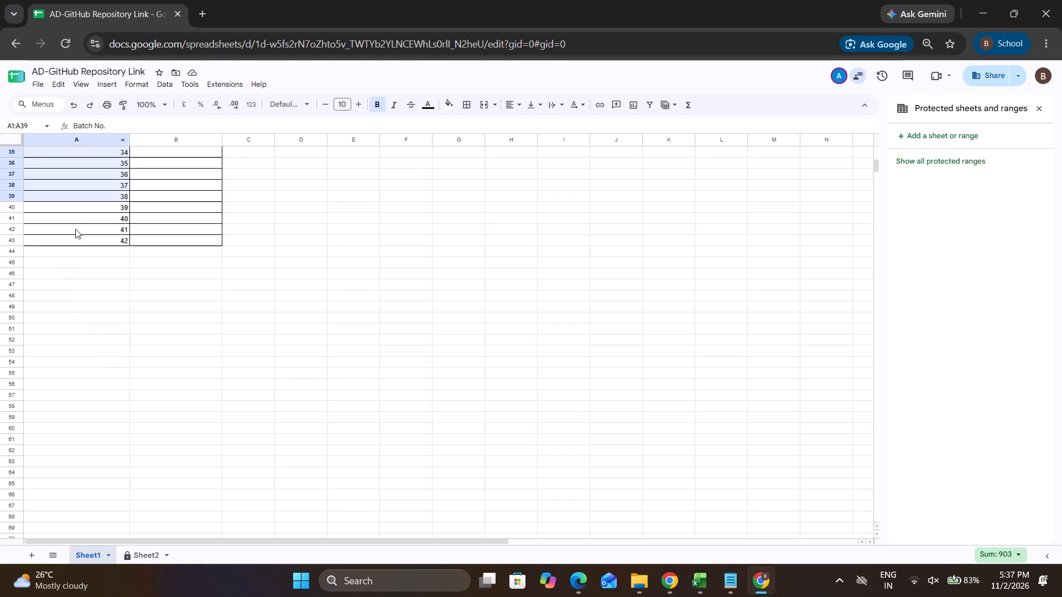
pyautogui.moveTo(75, 229); pyautogui.dragTo(76, 238)
pyautogui.rightClick(76, 238)
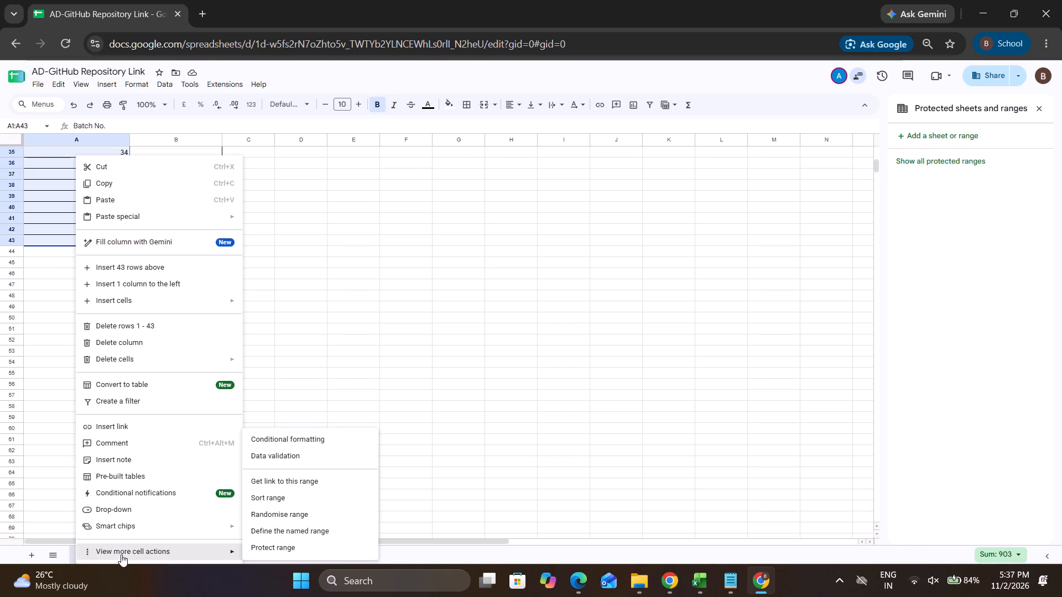
pyautogui.click(121, 554)
pyautogui.click(263, 552)
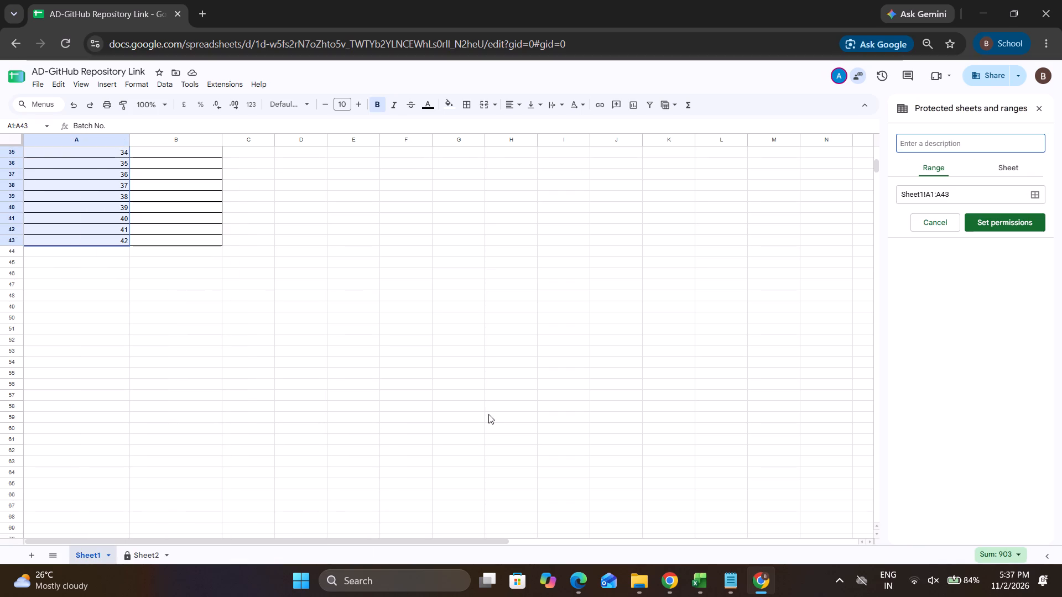
pyautogui.click(1005, 223)
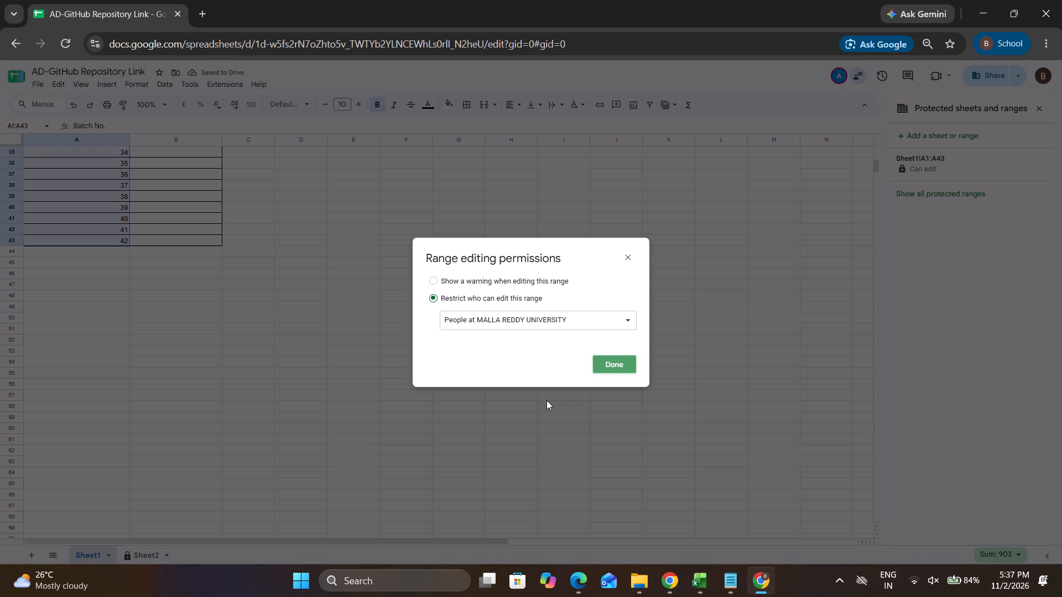
pyautogui.click(610, 358)
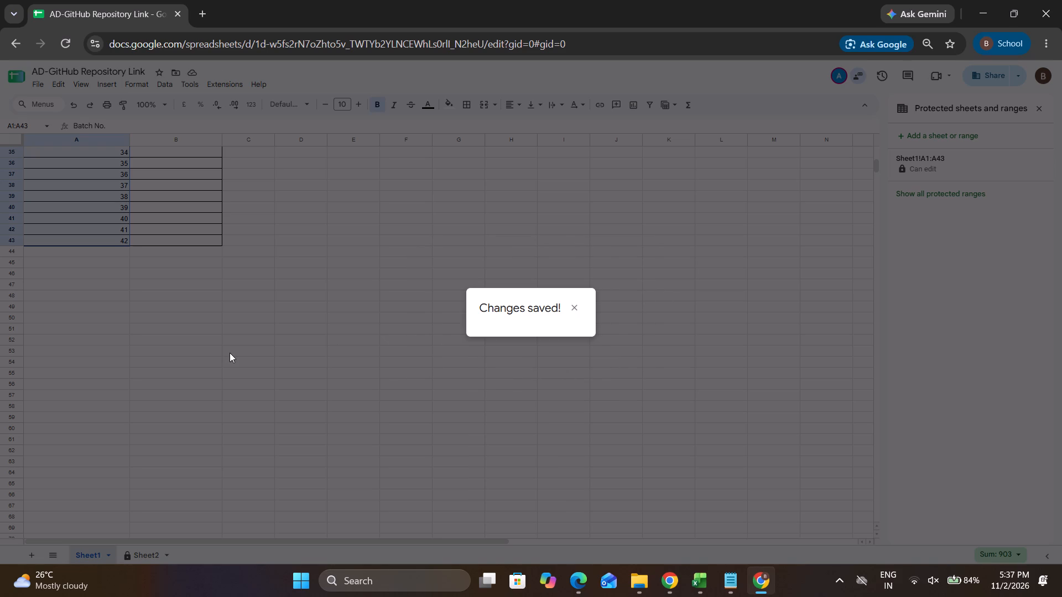
# Add another protection on Sheet1's range A1:A43 that restricts editing to Only you.
pyautogui.rightClick(44, 187)
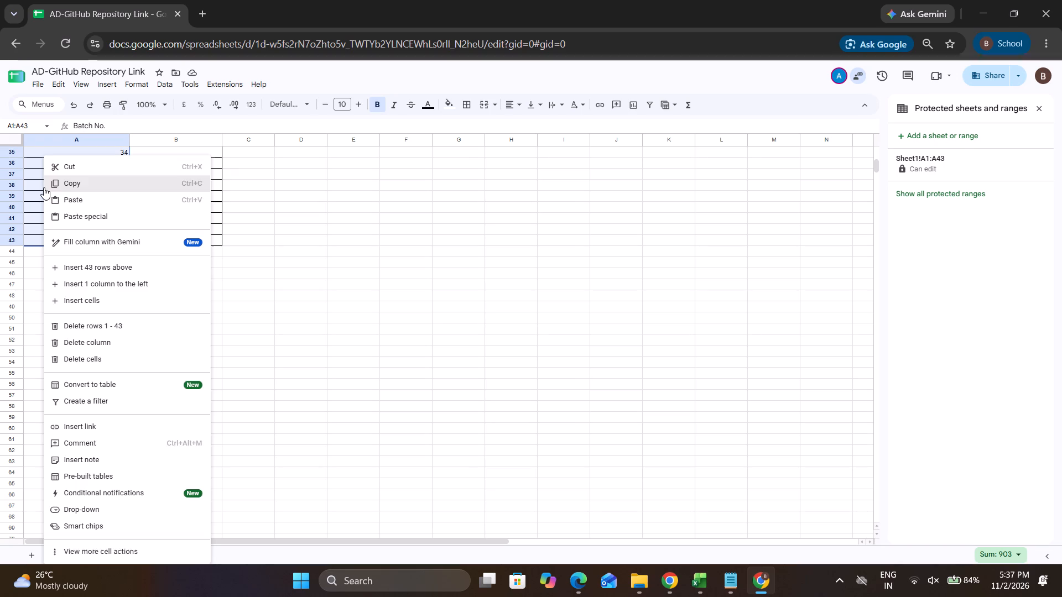
pyautogui.click(95, 544)
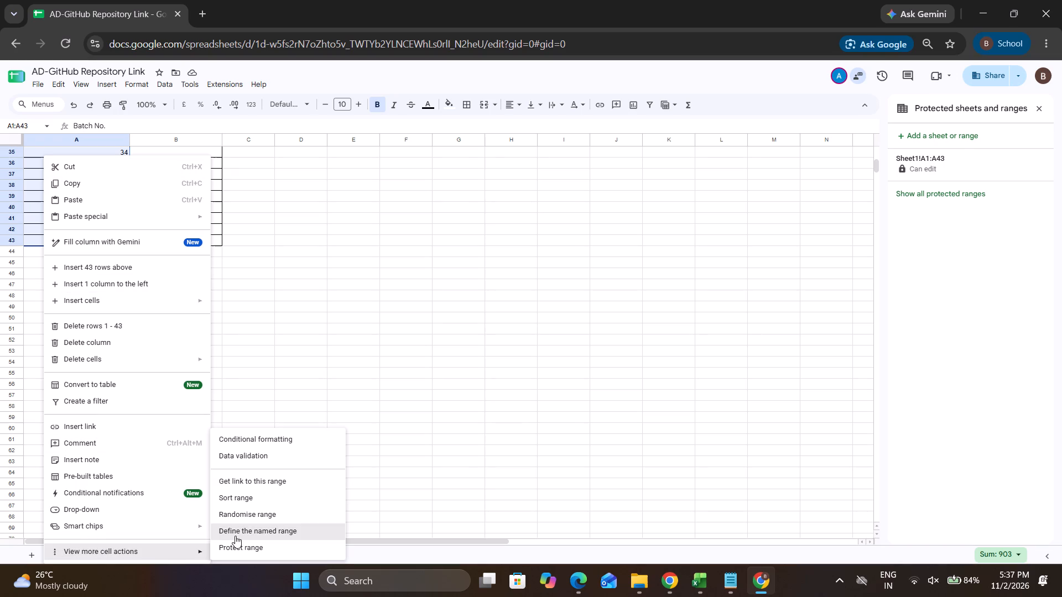
pyautogui.click(237, 542)
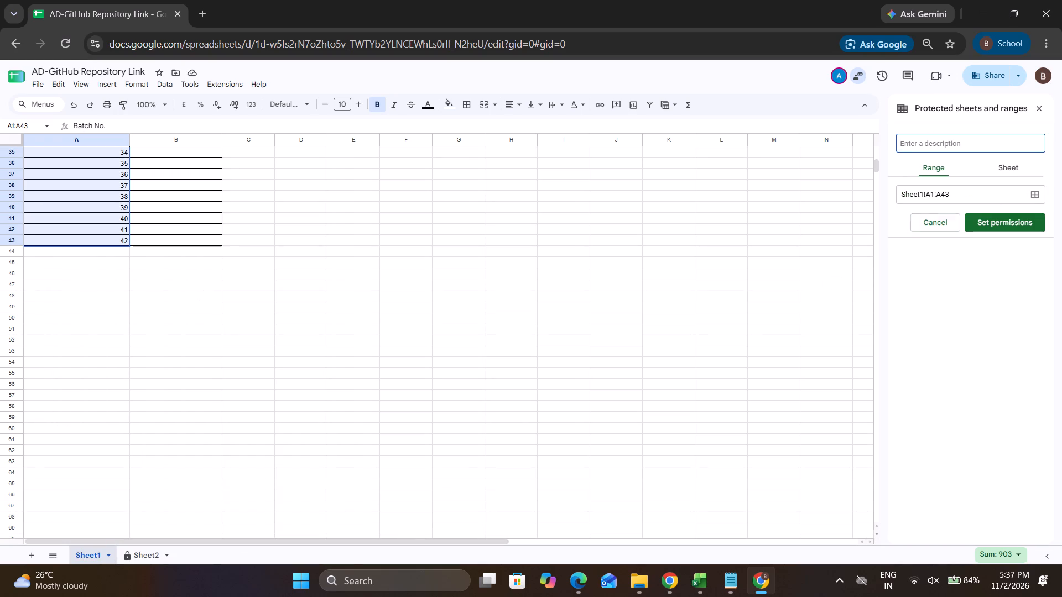
pyautogui.click(1014, 222)
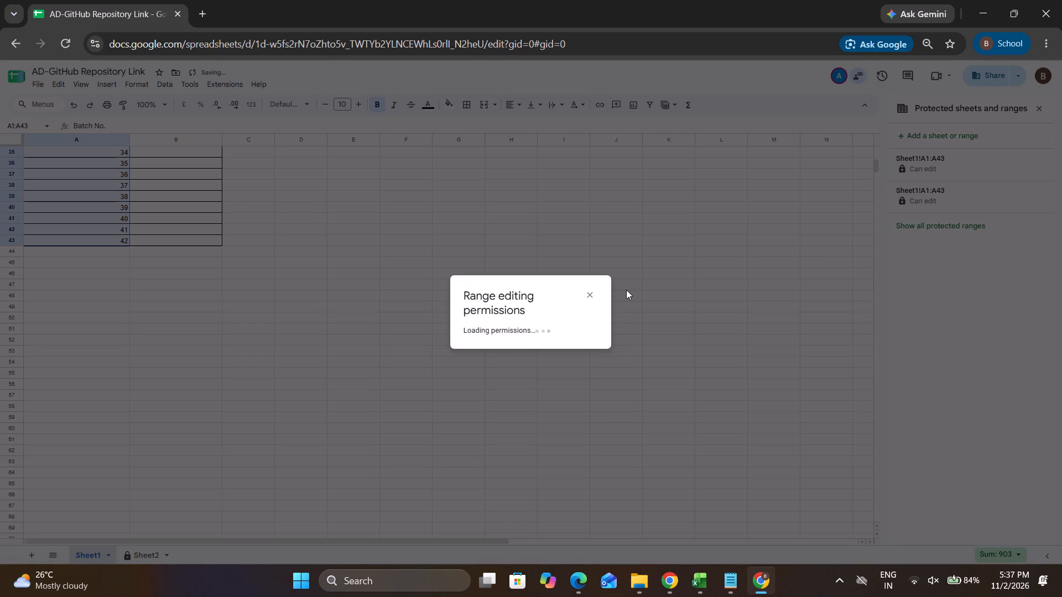
pyautogui.click(566, 320)
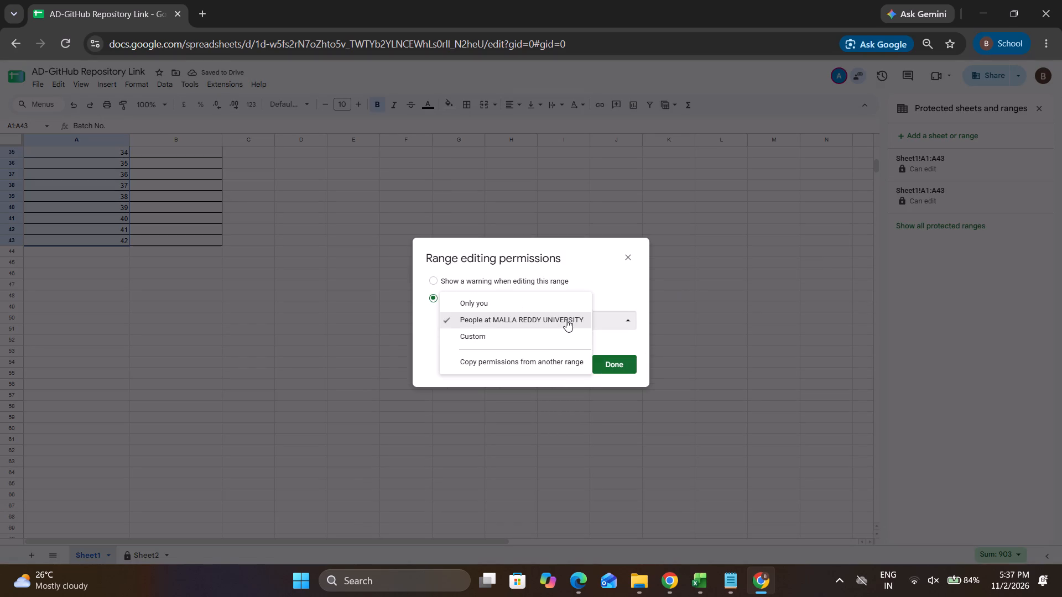
pyautogui.click(546, 307)
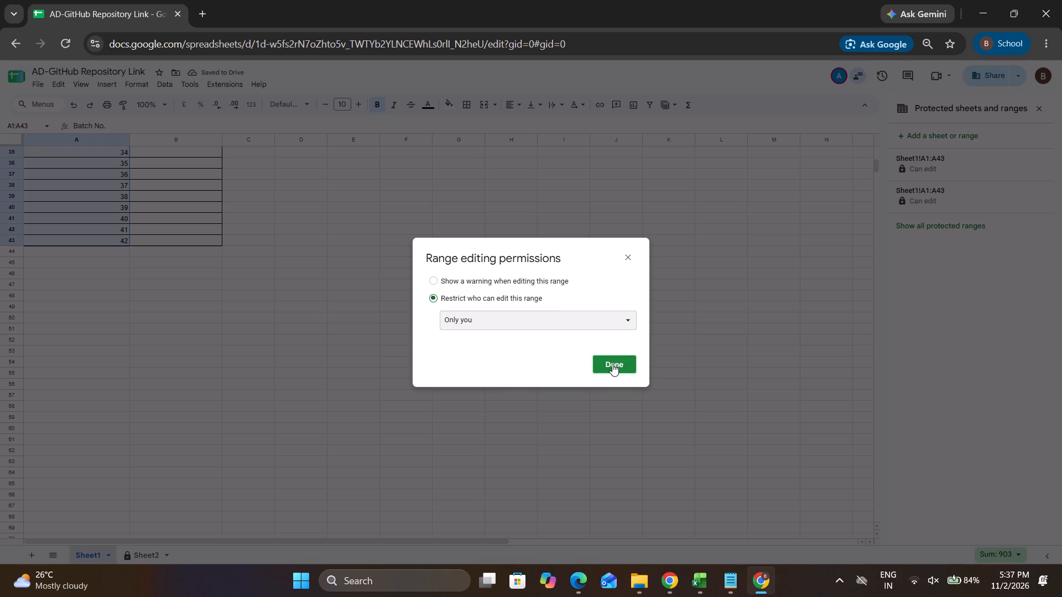
pyautogui.click(612, 364)
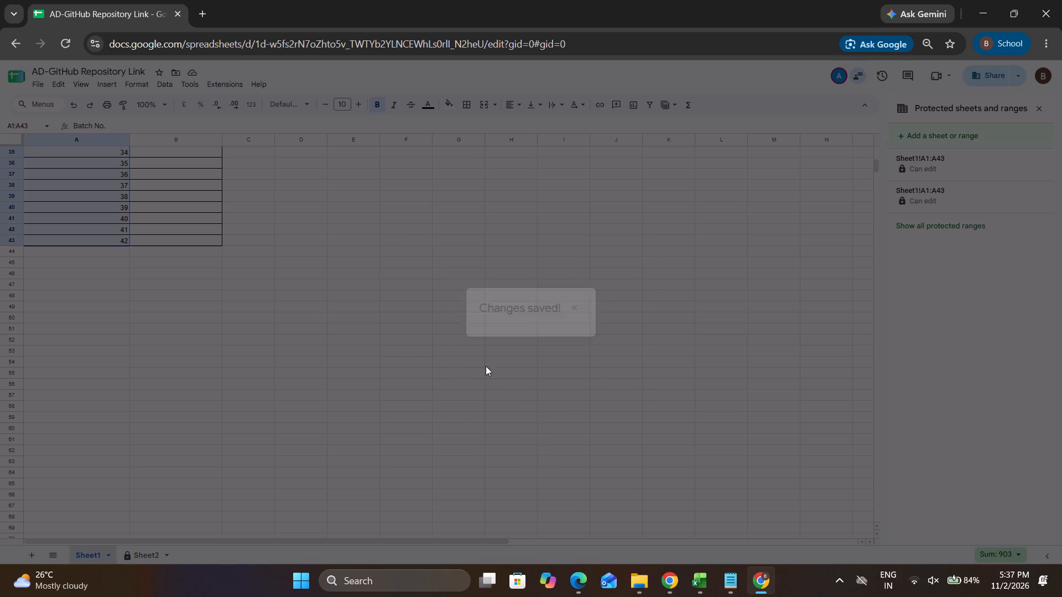
pyautogui.click(486, 366)
# Replace the test entry in batch 18's GitHub Repository Link cell B19 on Sheet1 with a single space.
pyautogui.scroll(4, 486, 366)
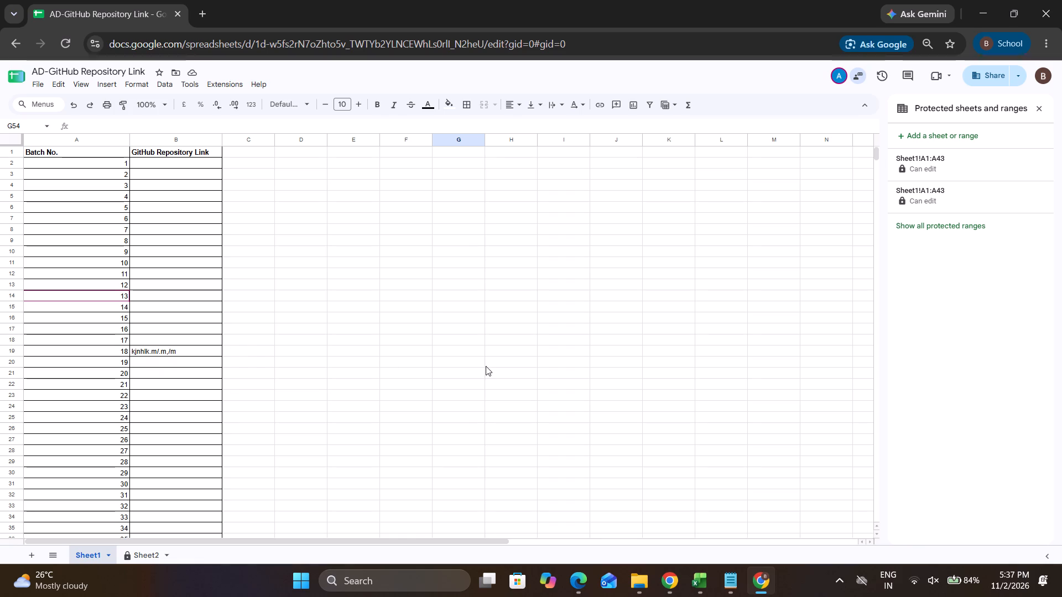
pyautogui.doubleClick(206, 349)
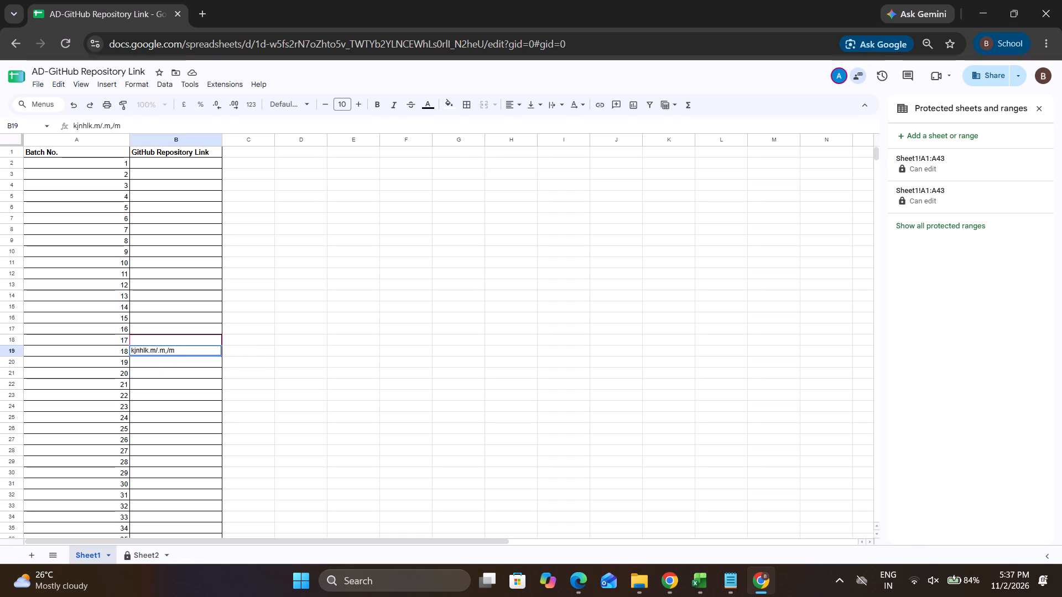
pyautogui.hotkey('ctrl', 'a')
pyautogui.press('space')
pyautogui.click(305, 328)
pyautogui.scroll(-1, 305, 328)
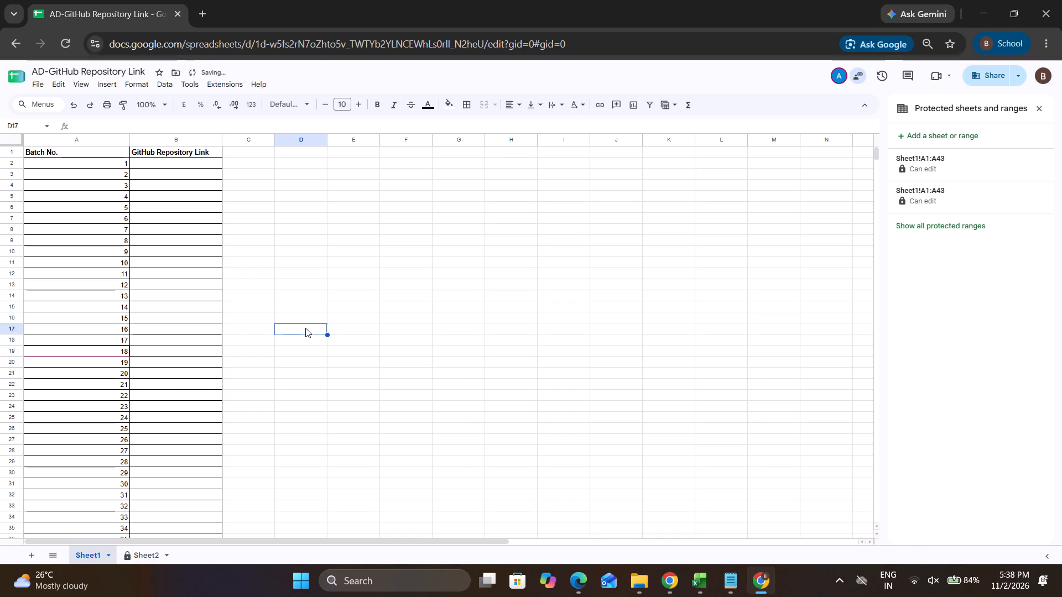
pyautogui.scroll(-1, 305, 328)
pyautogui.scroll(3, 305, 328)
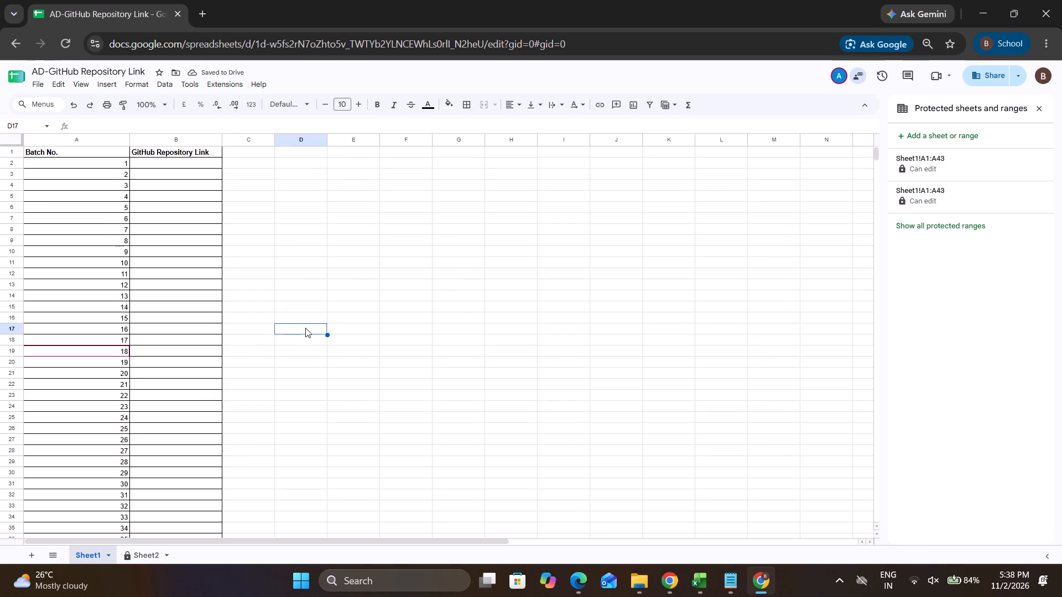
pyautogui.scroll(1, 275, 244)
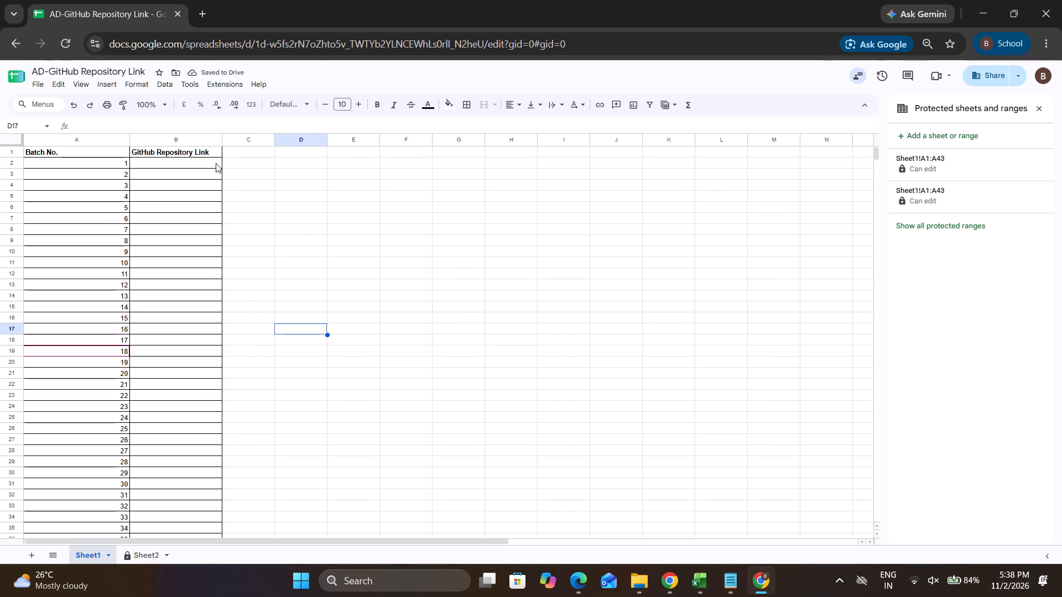
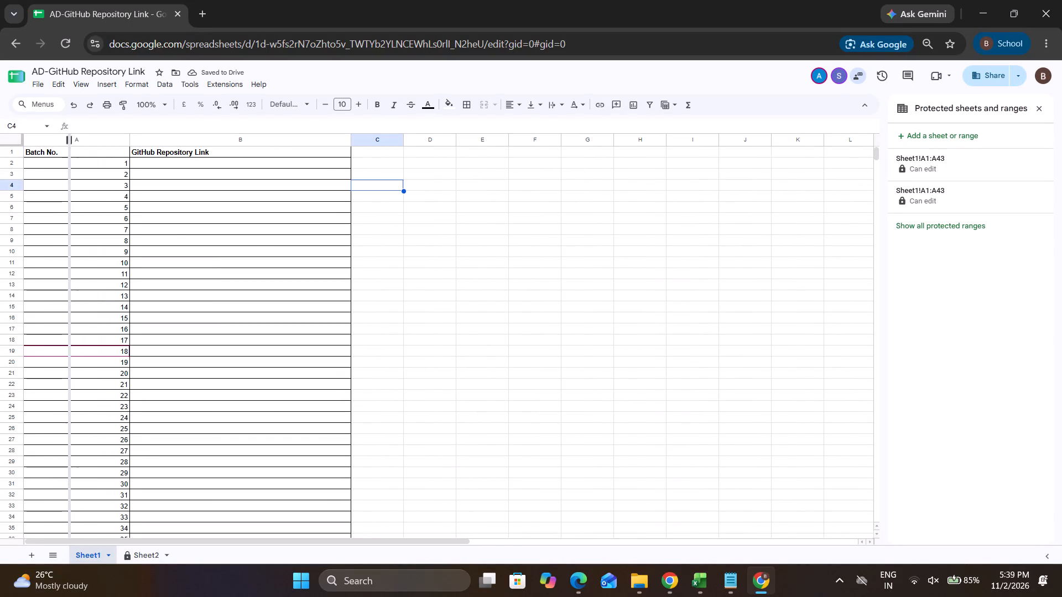
# Narrow Sheet1's Batch No. column A so it closely fits the header text.
pyautogui.moveTo(70, 135); pyautogui.dragTo(73, 138)
pyautogui.click(378, 228)
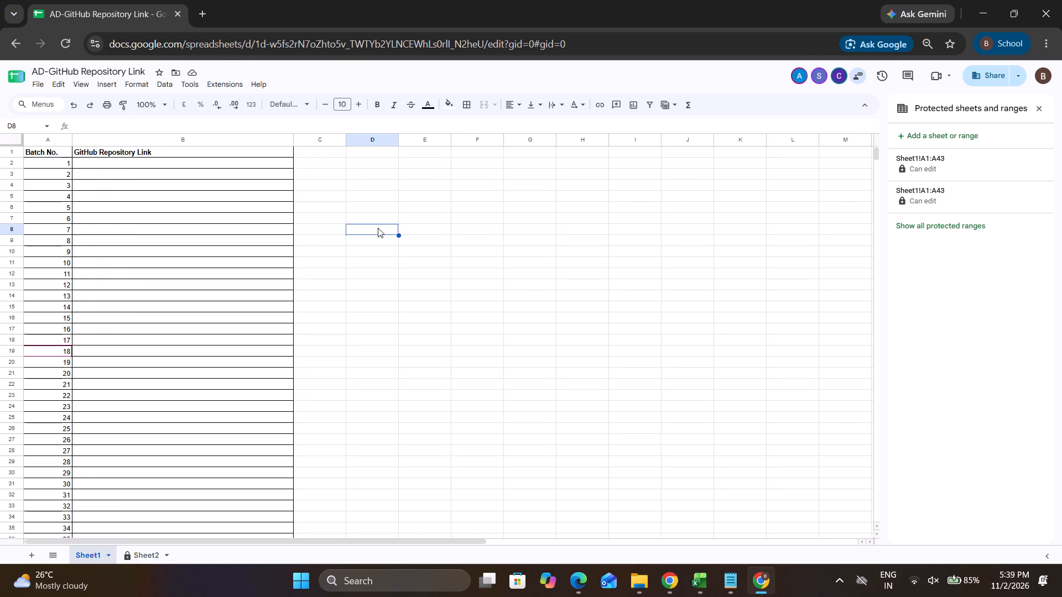
# Review the layout of Sheet1's batch and link table against the project table and protected ranges in Sheet2.
pyautogui.scroll(2, 352, 272)
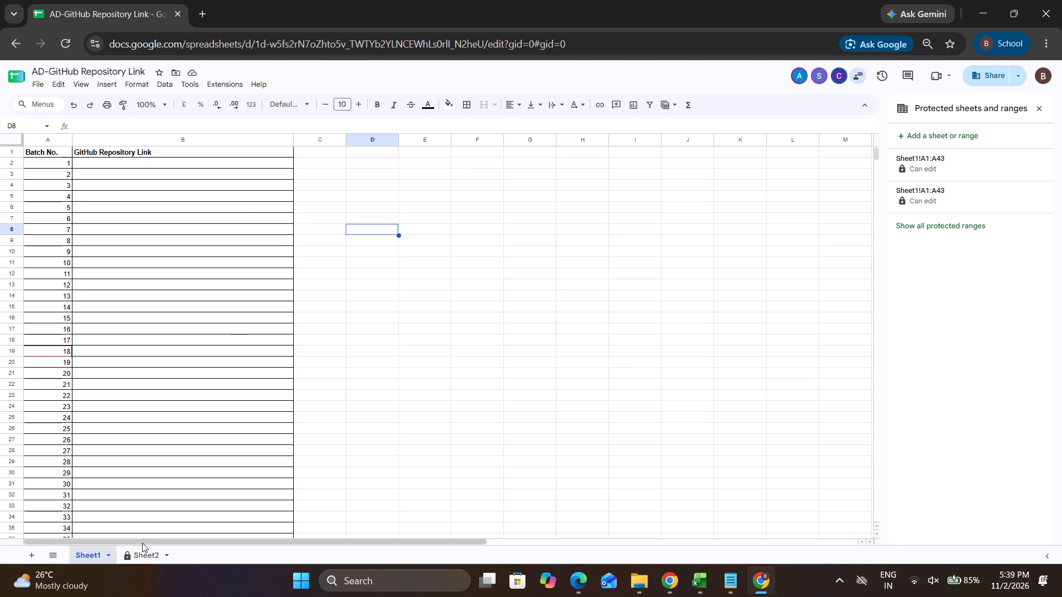
pyautogui.click(139, 558)
pyautogui.scroll(2, 452, 338)
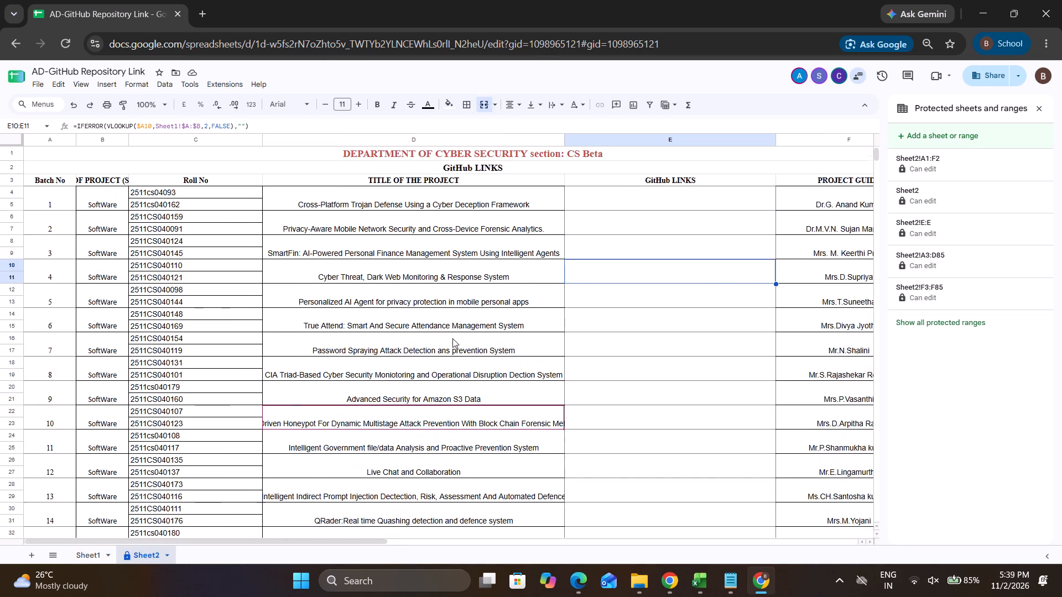
pyautogui.hscroll(-1, 452, 338)
pyautogui.scroll(1, 452, 338)
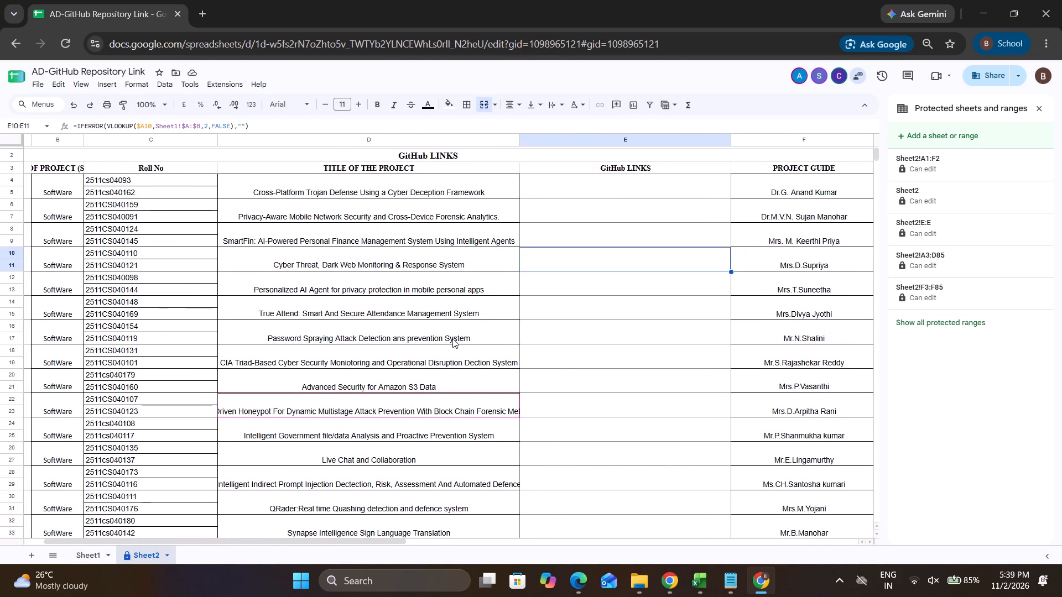
pyautogui.scroll(1, 452, 338)
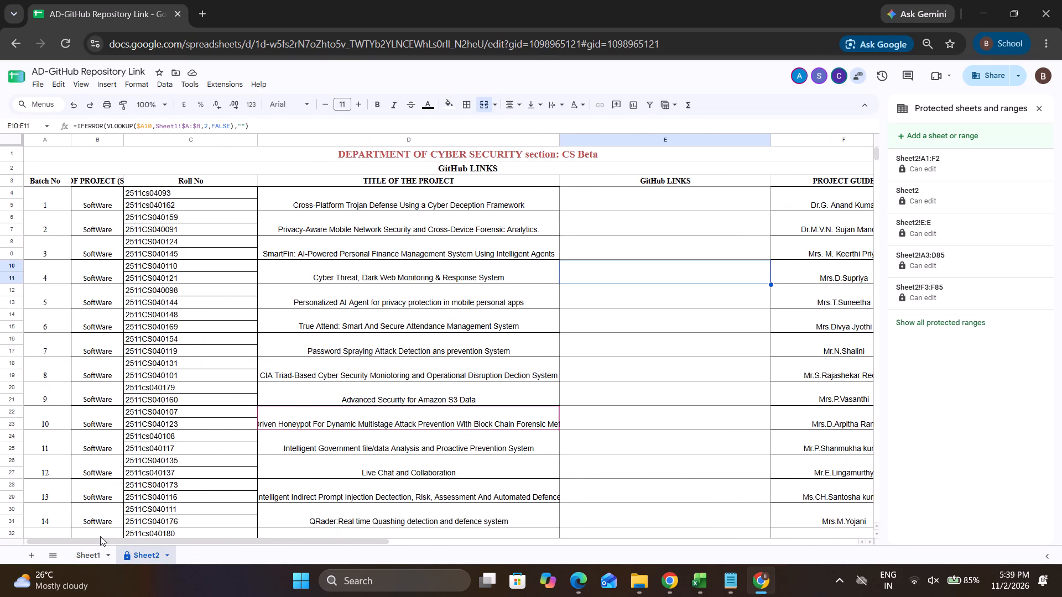
pyautogui.click(93, 554)
pyautogui.scroll(1, 203, 395)
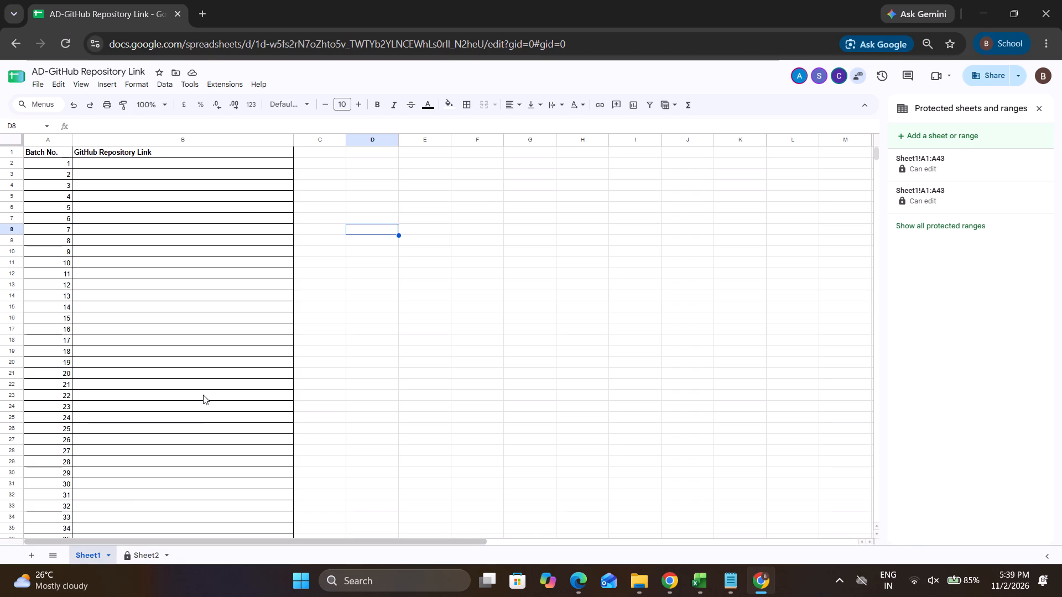
pyautogui.click(148, 554)
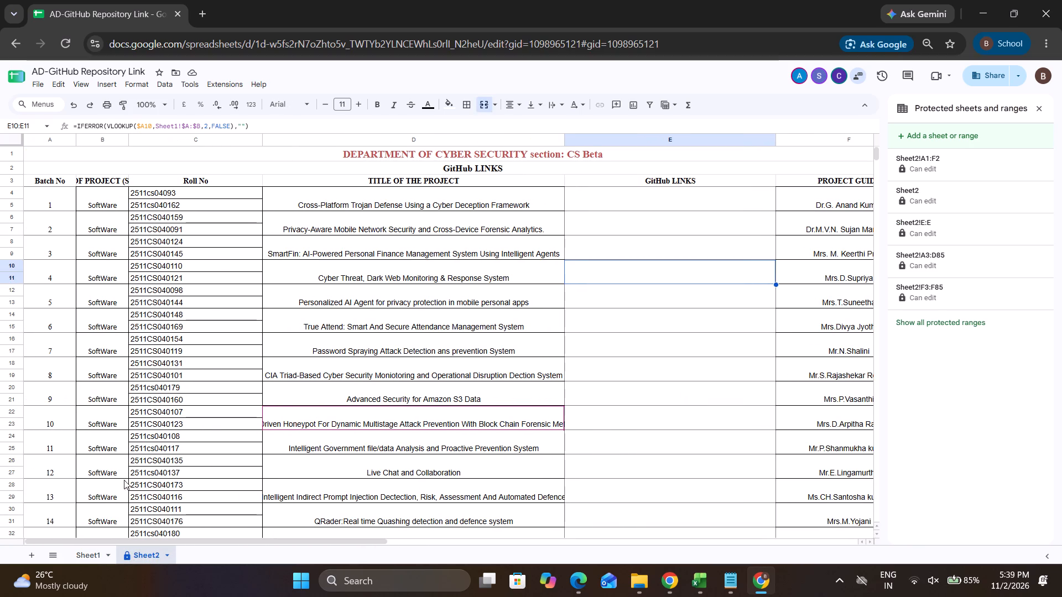
pyautogui.click(94, 558)
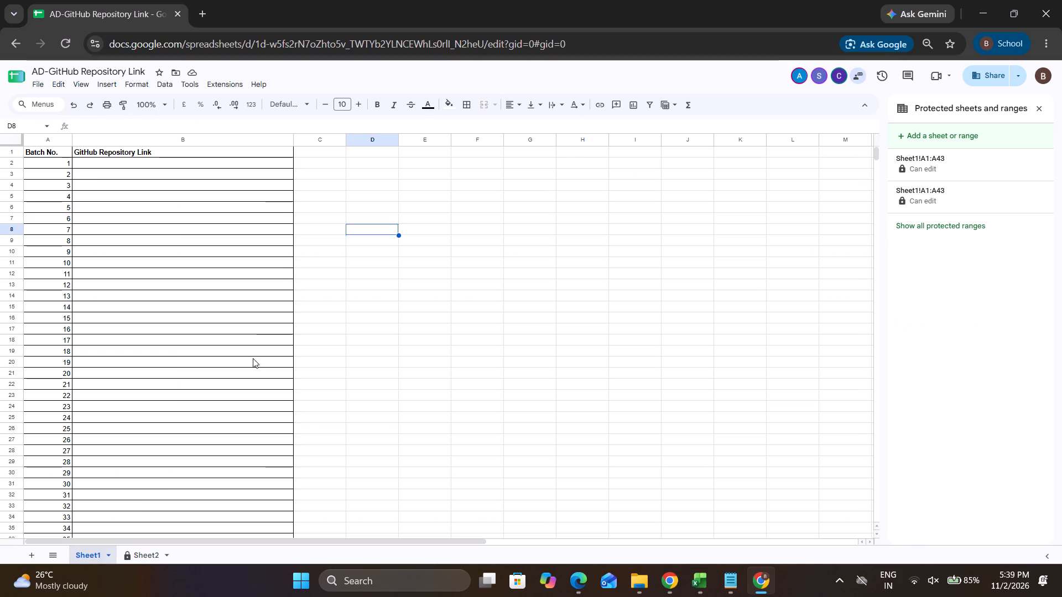
pyautogui.hscroll(2, 372, 327)
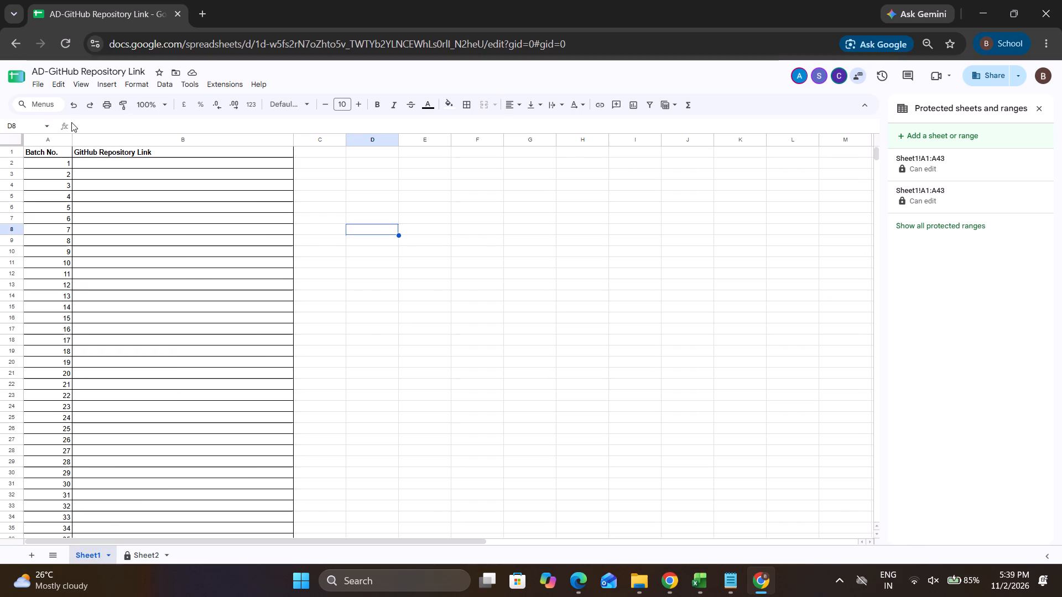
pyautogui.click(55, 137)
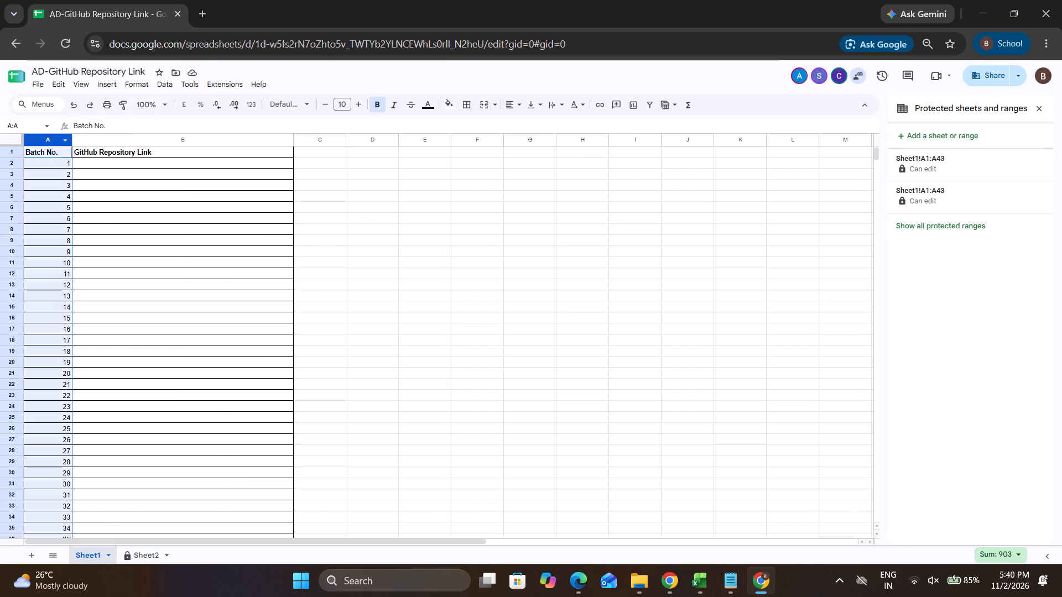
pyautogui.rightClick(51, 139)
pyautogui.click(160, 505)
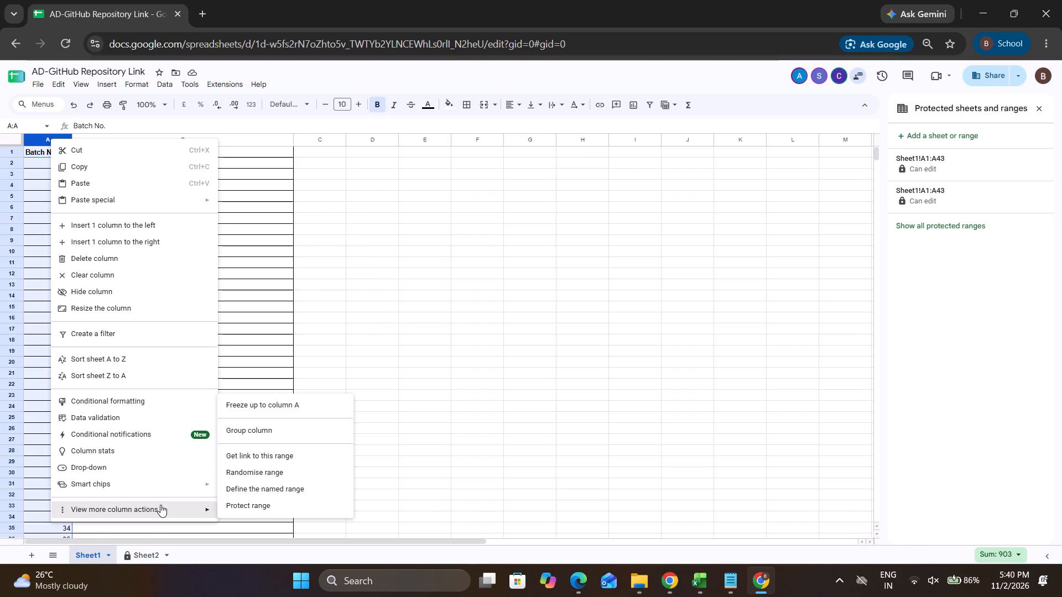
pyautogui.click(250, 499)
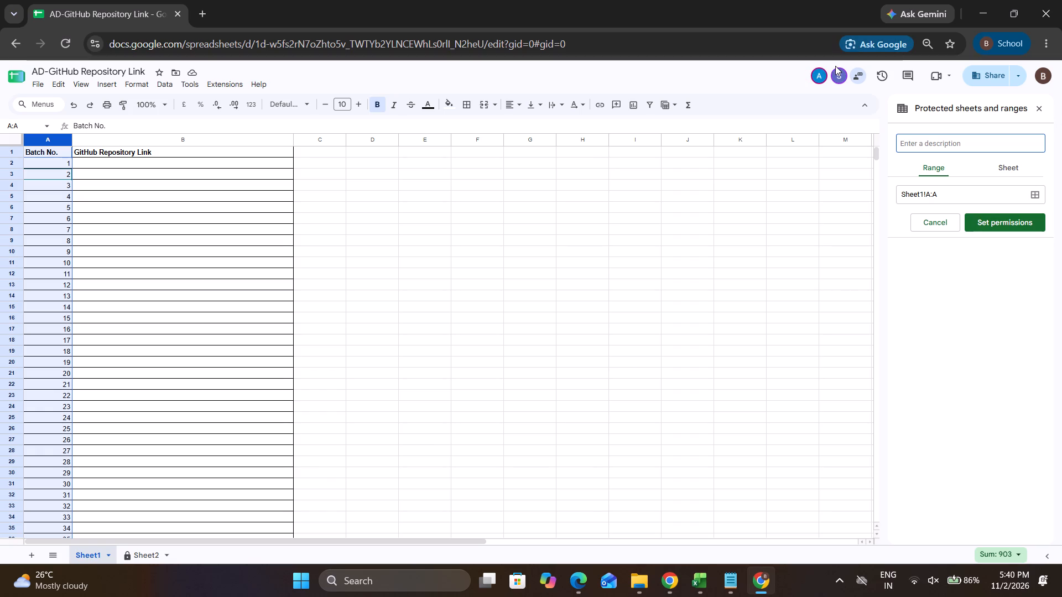
# Check the collaborators active in the spreadsheet, view the chat and go to one collaborator's location in Sheet2, then close the side panels.
pyautogui.click(835, 73)
pyautogui.click(853, 74)
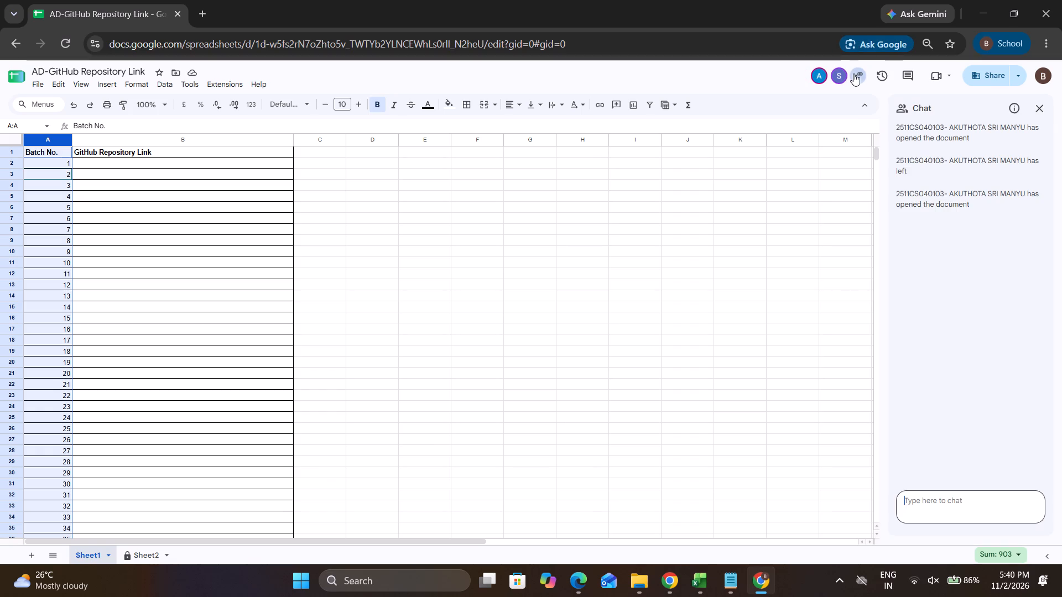
pyautogui.click(841, 74)
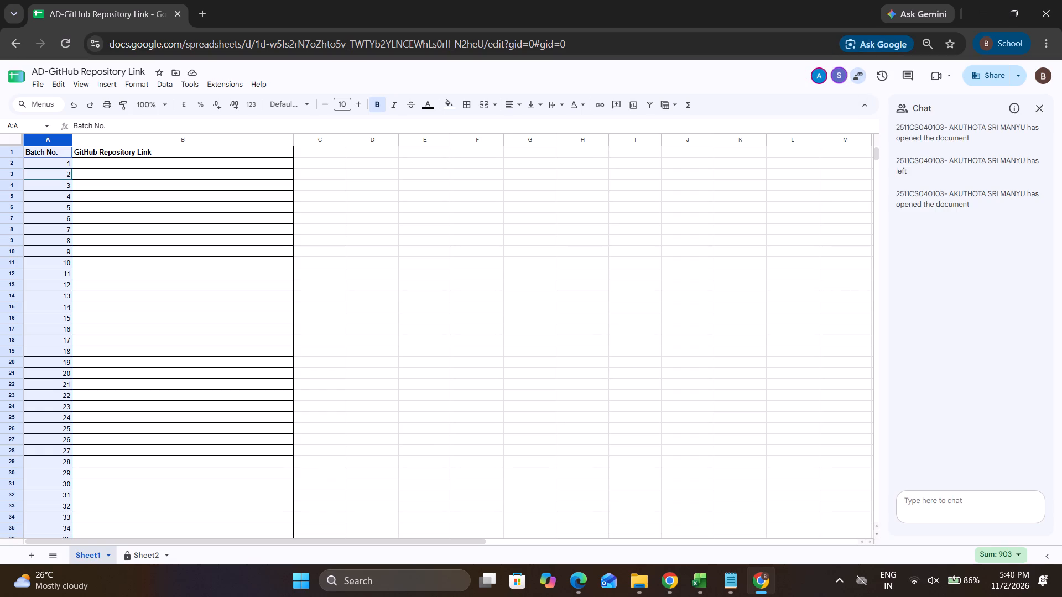
pyautogui.click(816, 81)
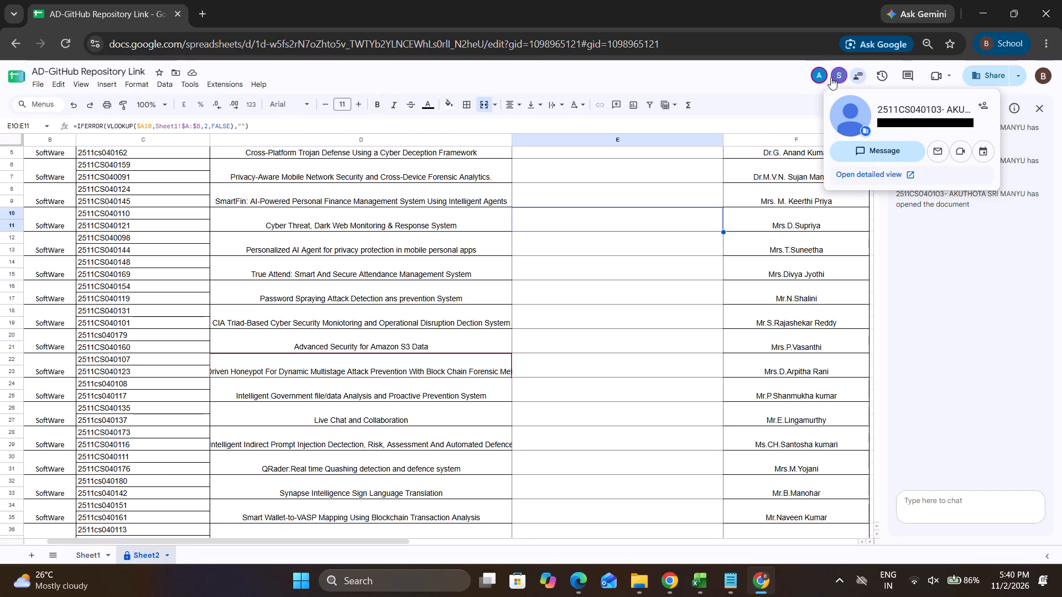
pyautogui.click(1033, 114)
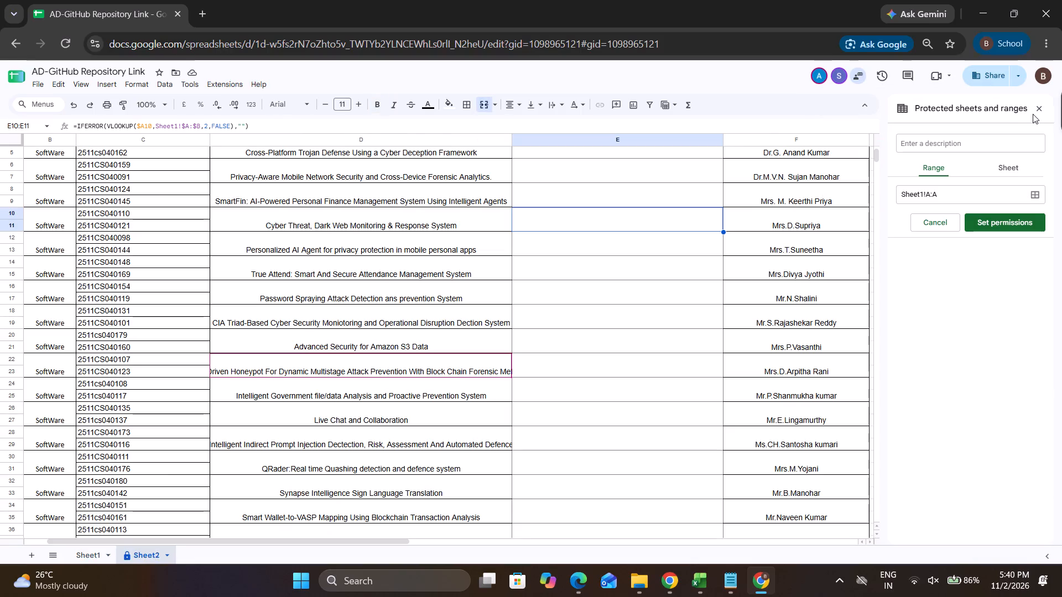
pyautogui.click(1031, 111)
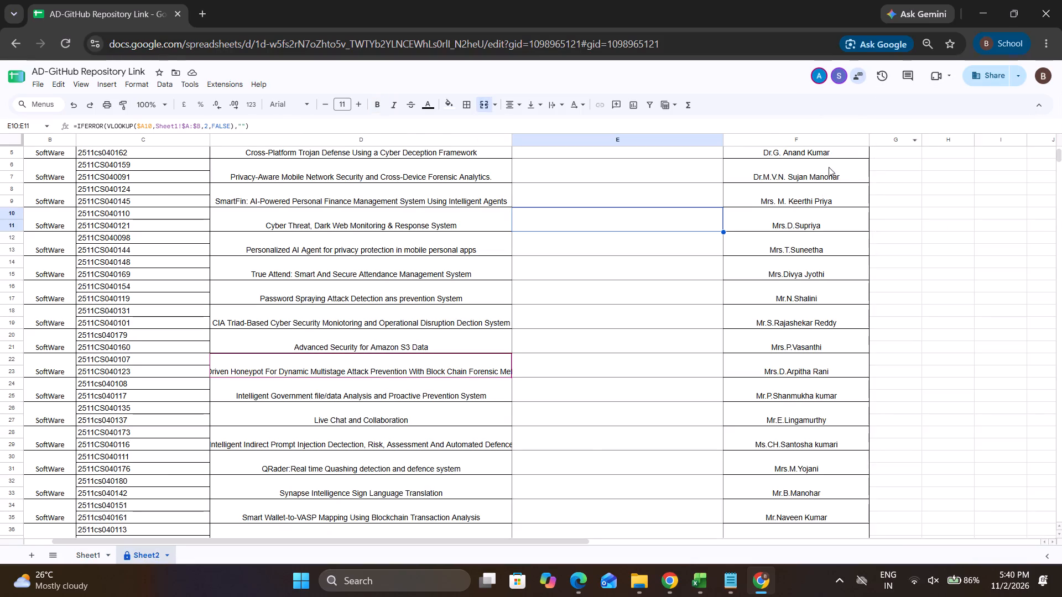
# Review Sheet1's batch and GitHub Repository Link entries against the batch numbers, project titles and GitHub LINKS column in Sheet2.
pyautogui.scroll(2, 633, 291)
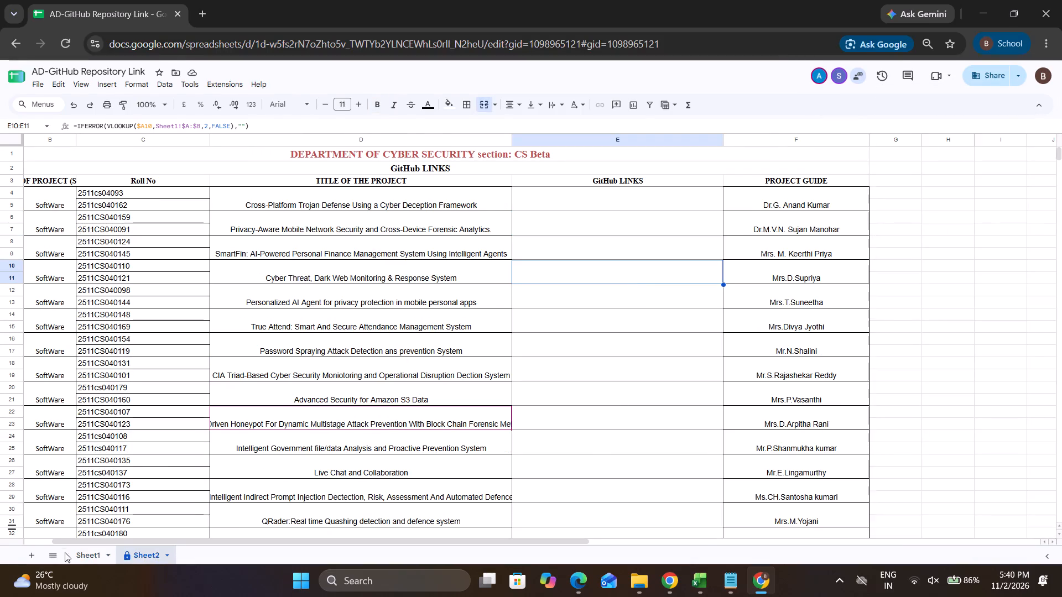
pyautogui.click(74, 558)
pyautogui.click(124, 425)
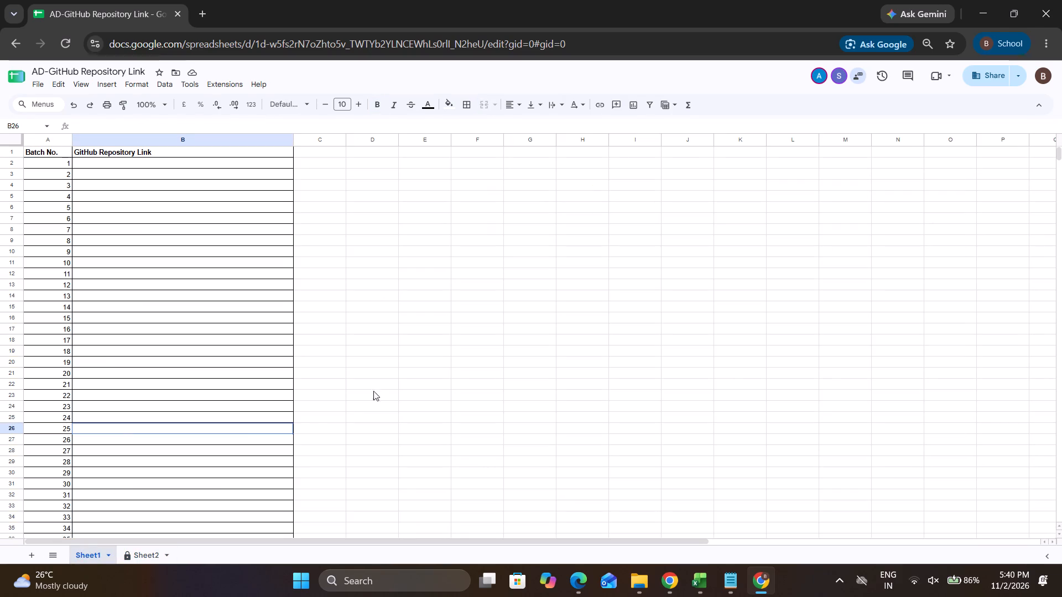
pyautogui.click(382, 380)
pyautogui.scroll(1, 327, 395)
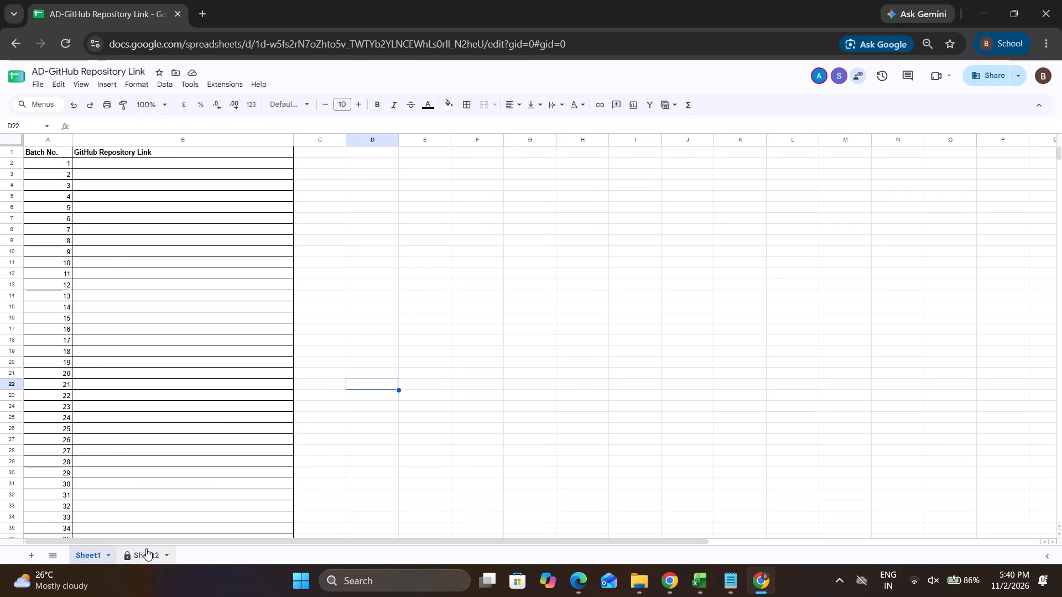
pyautogui.click(146, 548)
pyautogui.scroll(2, 412, 348)
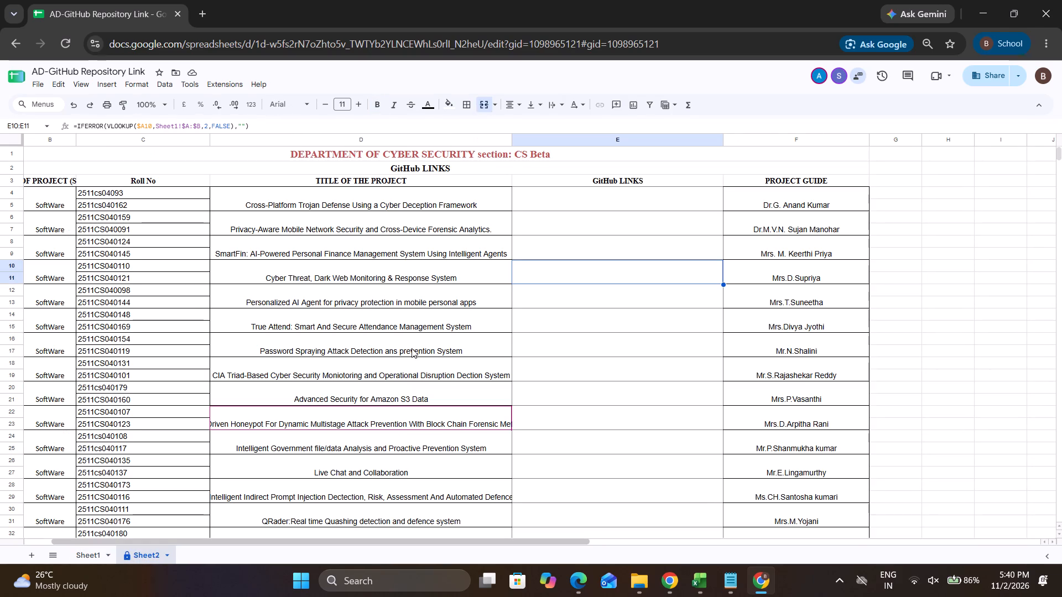
pyautogui.scroll(1, 412, 348)
pyautogui.scroll(-1, 412, 348)
pyautogui.scroll(2, 412, 348)
pyautogui.hscroll(1, 412, 348)
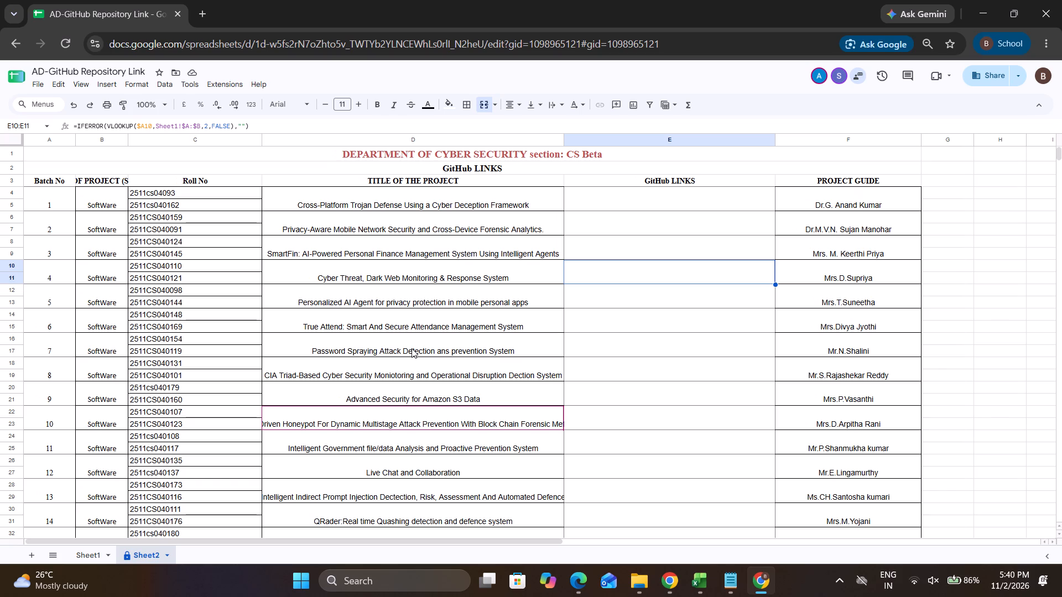
pyautogui.scroll(1, 482, 338)
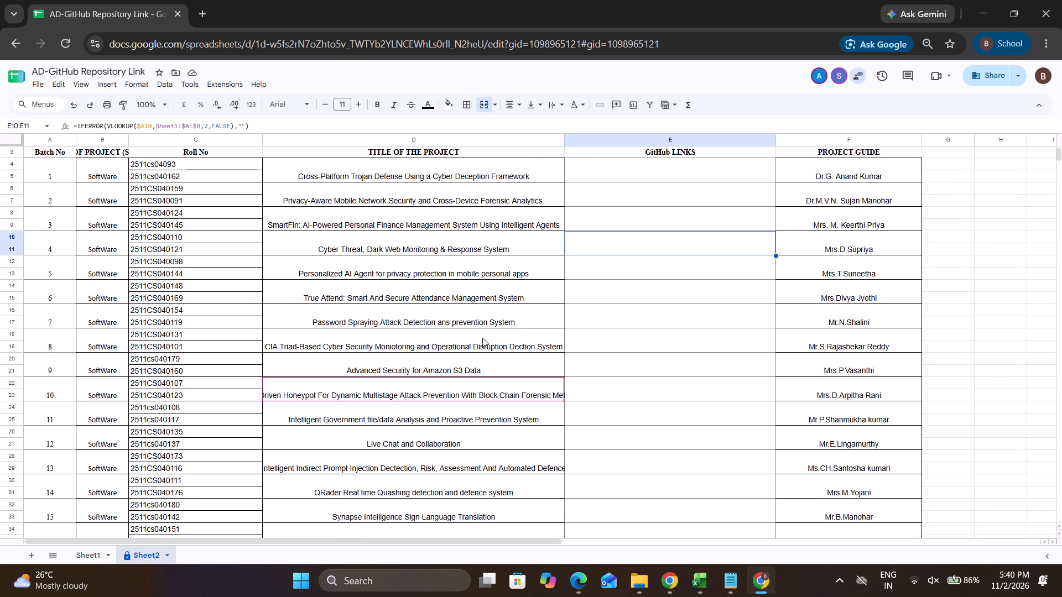
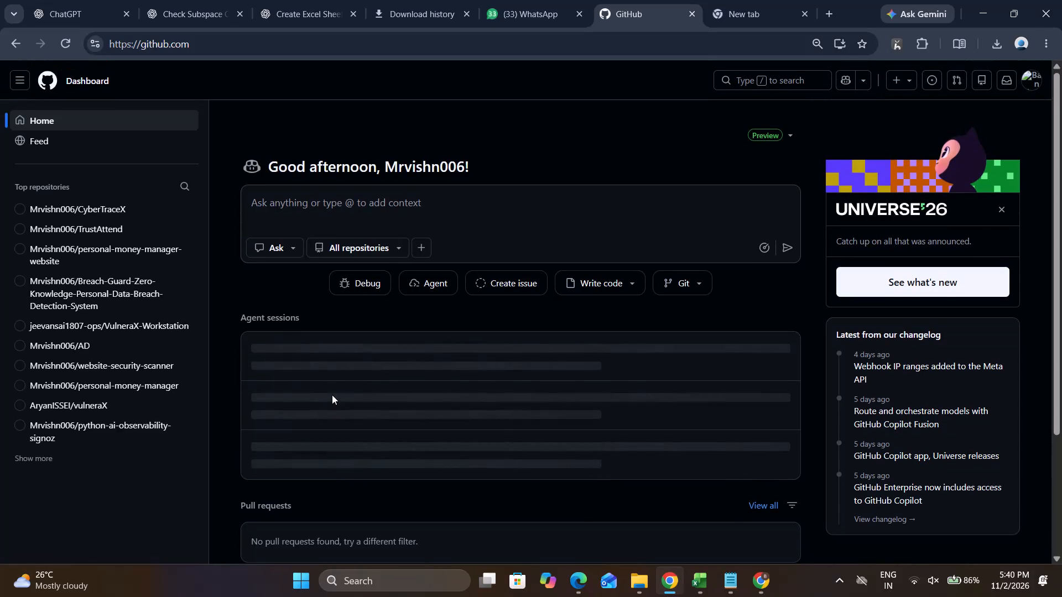
# Bring up the signed-in account's profile and repository options from the GitHub dashboard.
pyautogui.scroll(1, 473, 390)
pyautogui.click(1032, 76)
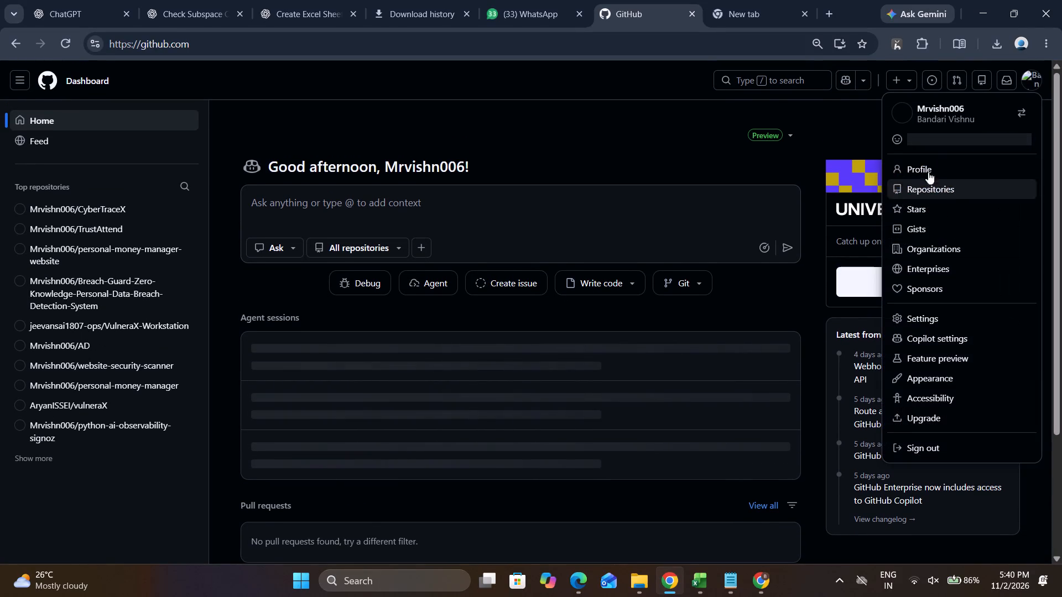
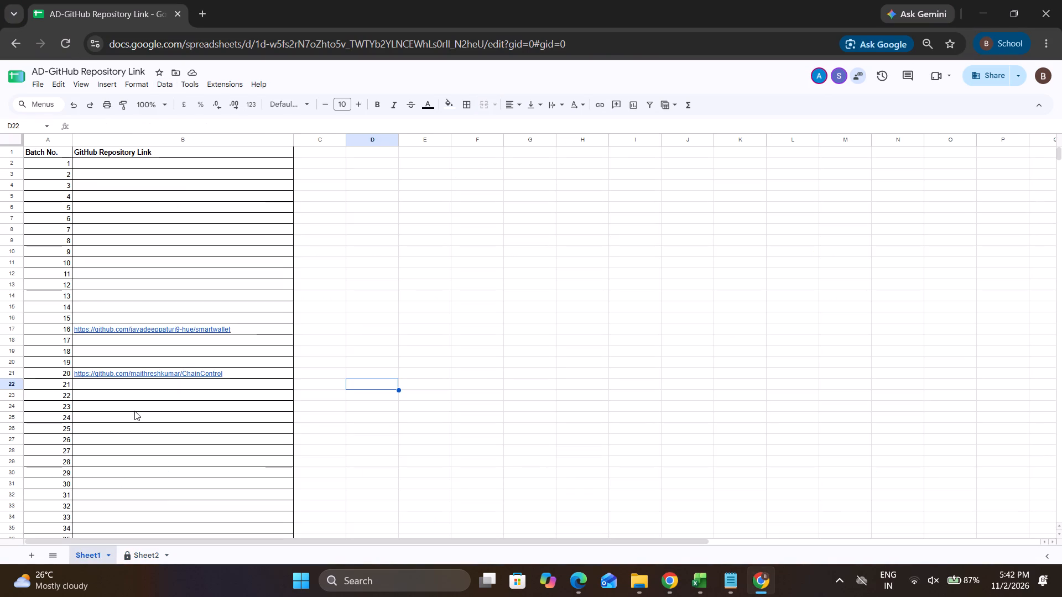
# Paste the copied Breach-Guard-Zero-Knowledge-Personal-Data-Breach-Detection-System repository address into the GitHub Repository Link cell for batch 18.
pyautogui.doubleClick(136, 349)
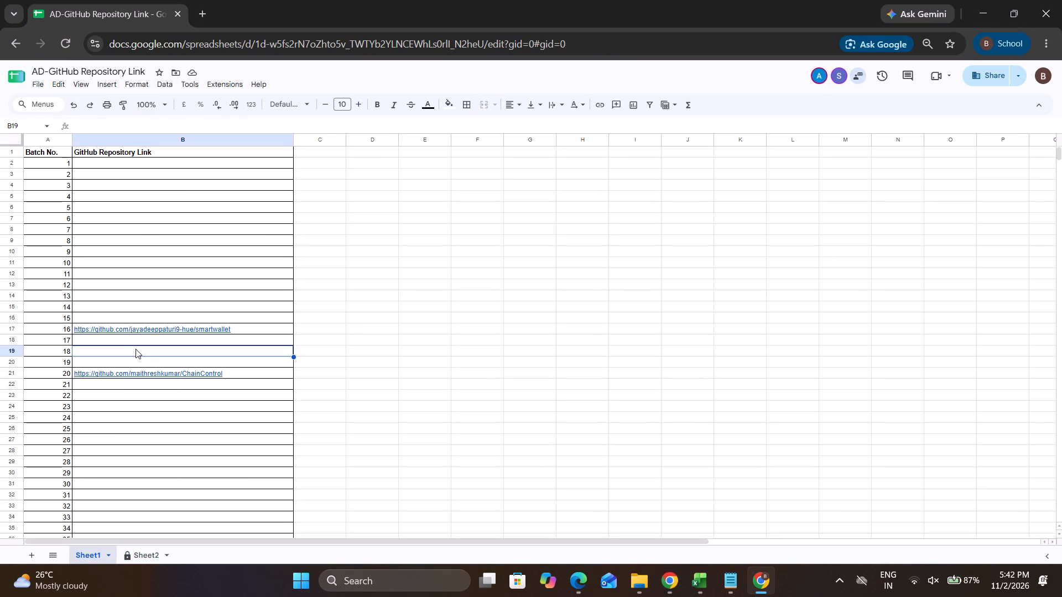
pyautogui.hotkey('ctrl', 'v')
pyautogui.press('Return')
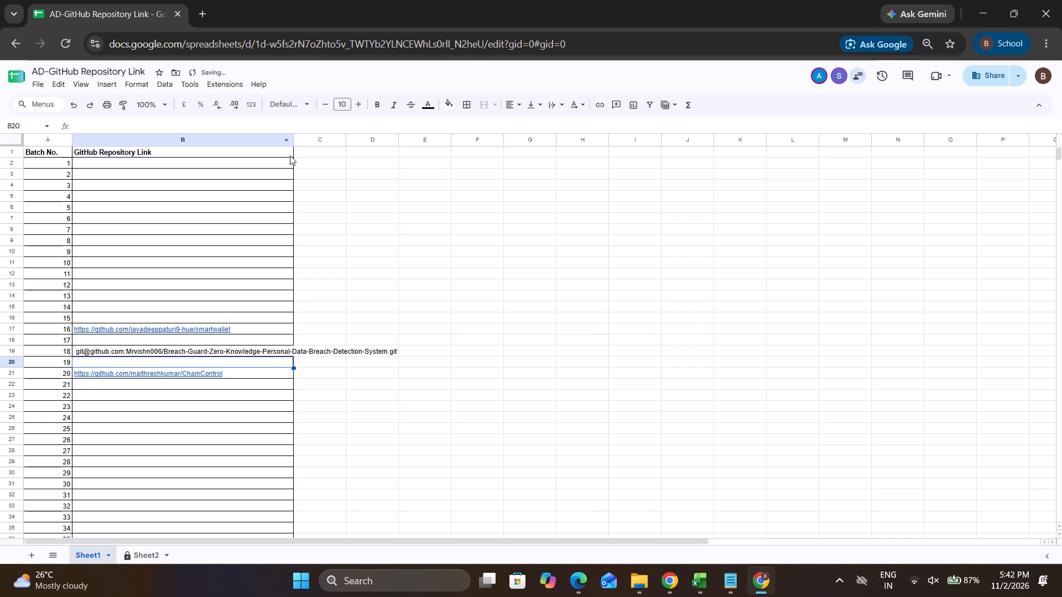
# Widen Sheet1's GitHub Repository Link column to make room for the long batch 18 repository address.
pyautogui.moveTo(293, 139); pyautogui.dragTo(365, 150)
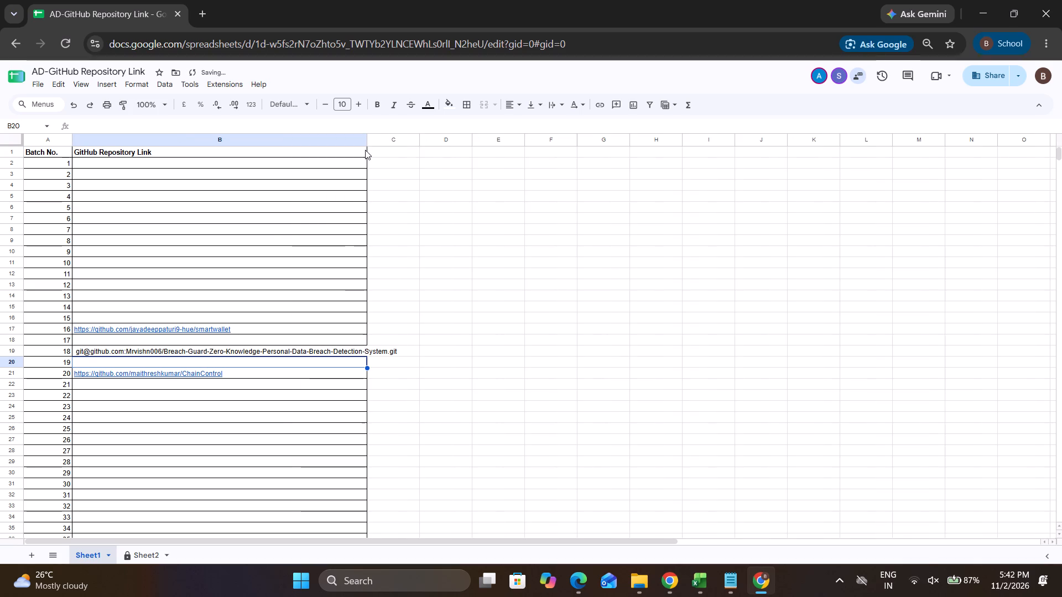
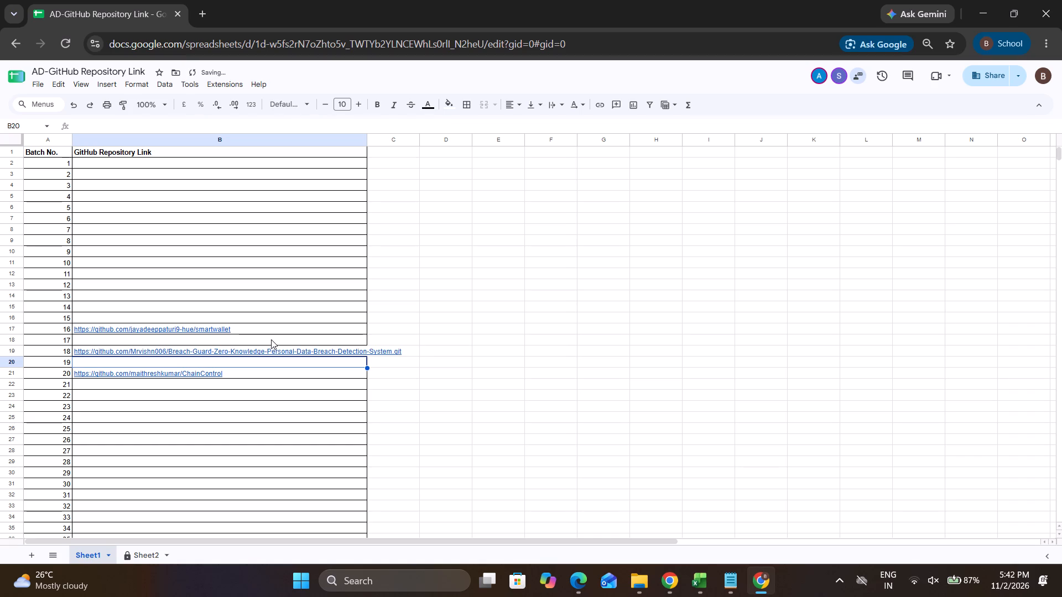
# Widen Sheet1's GitHub Repository Link column further so the full batch 18 repository address fits inside it.
pyautogui.moveTo(366, 142); pyautogui.dragTo(404, 148)
pyautogui.hscroll(1, 269, 302)
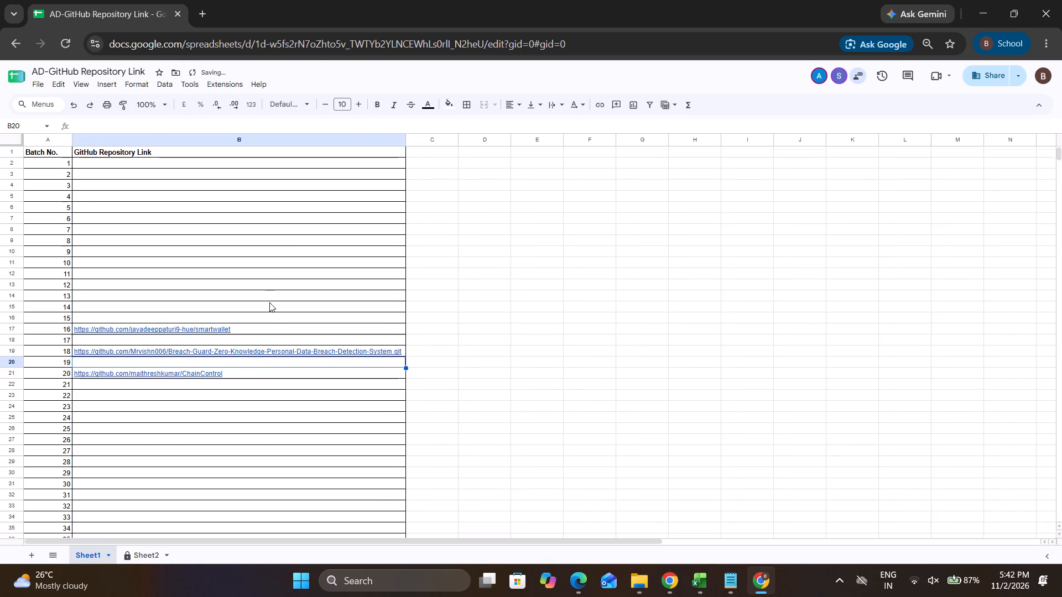
# Check on Sheet2 how the repository links entered in Sheet1 carry over to their batches, including batch 18.
pyautogui.click(141, 553)
pyautogui.scroll(-1, 418, 485)
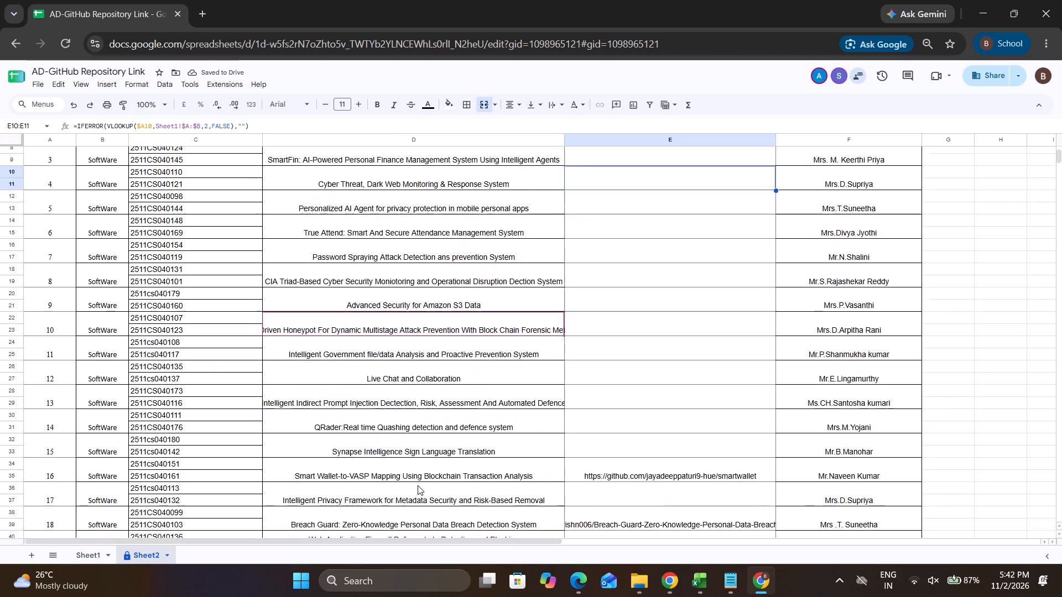
pyautogui.scroll(-1, 418, 485)
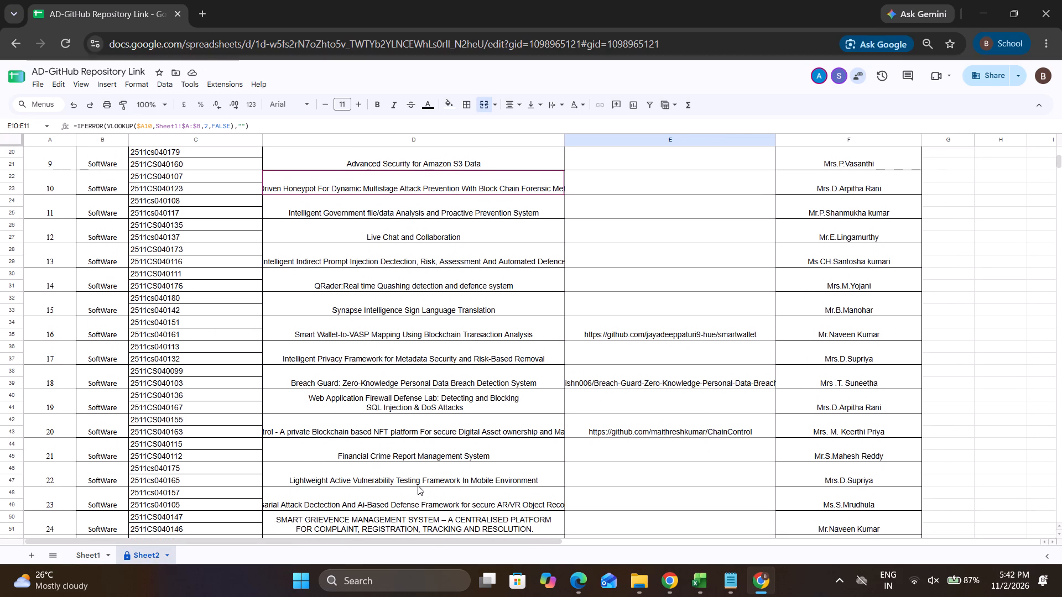
pyautogui.hscroll(-1, 357, 511)
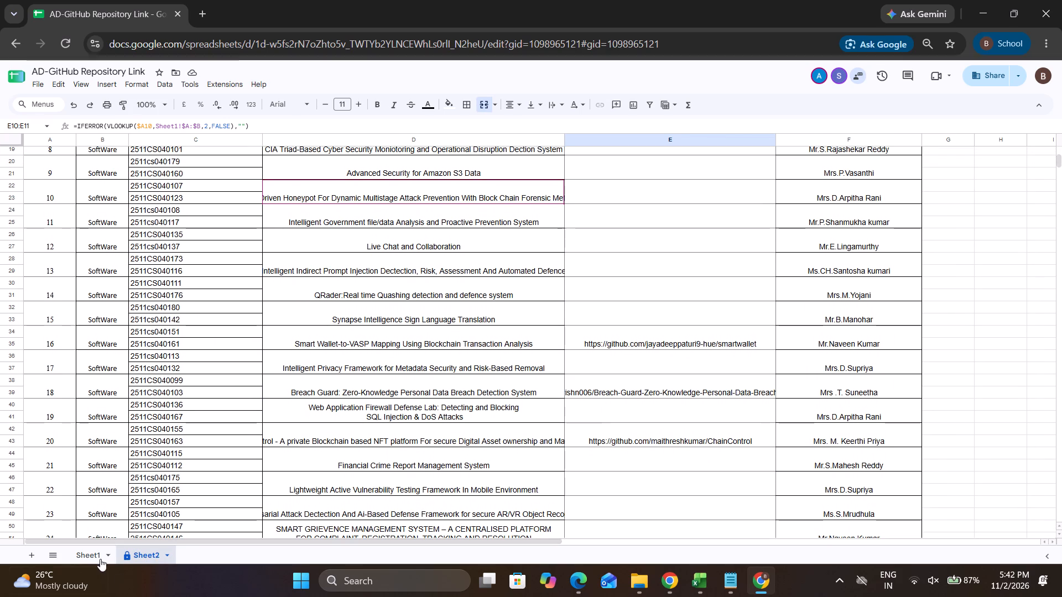
# Open the batch 18 Breach-Guard repository link from Sheet1 and inspect the GitHub page it leads to.
pyautogui.click(92, 553)
pyautogui.click(252, 353)
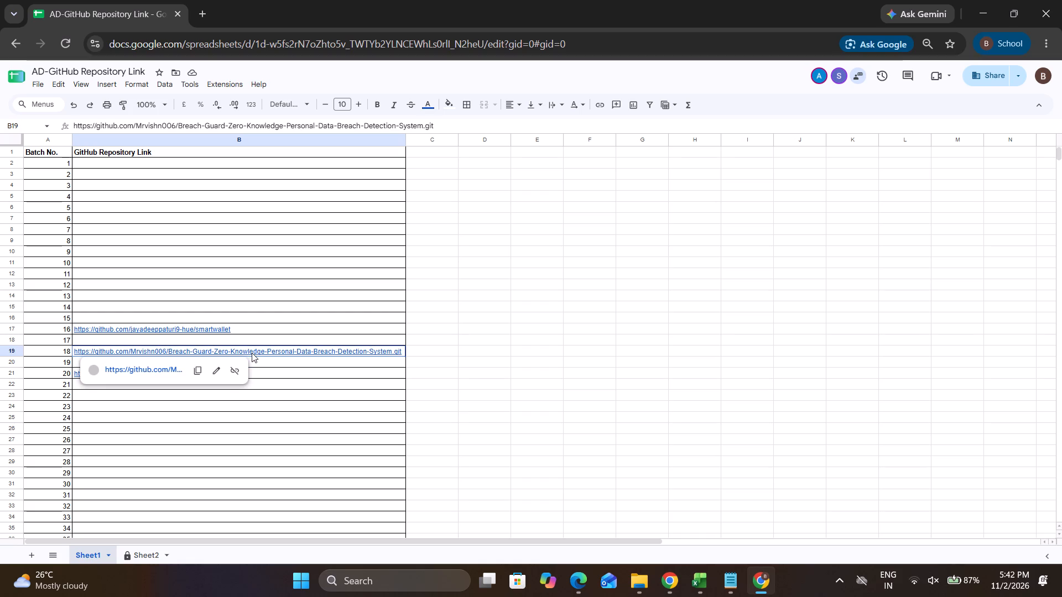
pyautogui.click(161, 369)
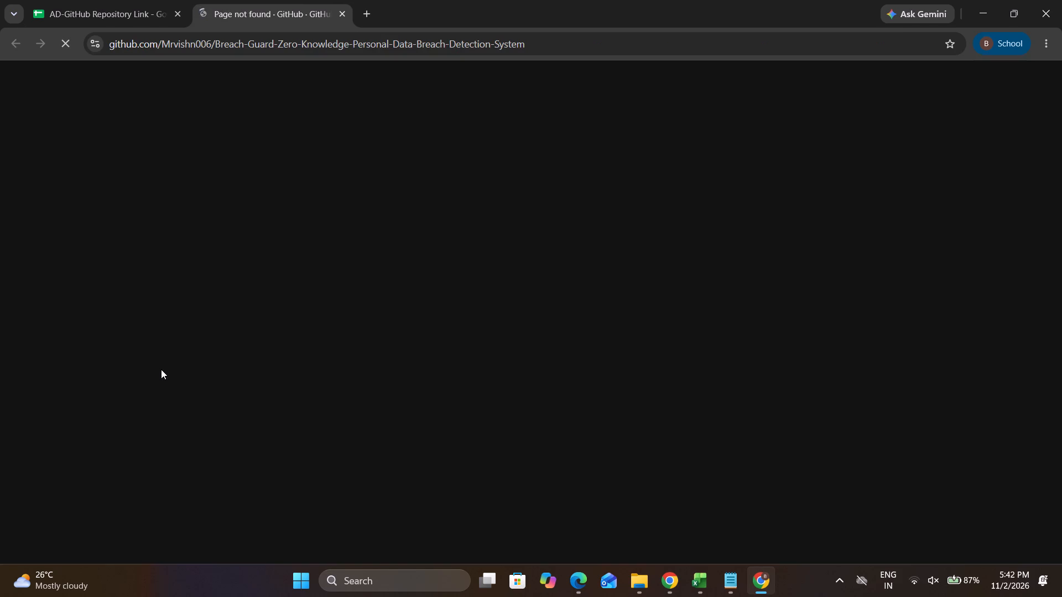
pyautogui.scroll(1, 197, 278)
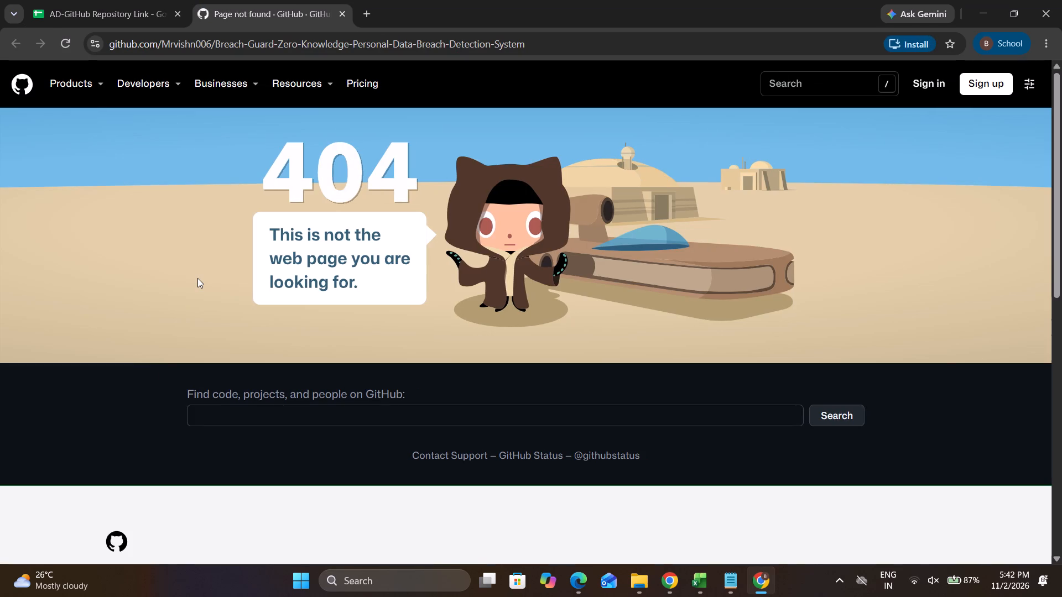
pyautogui.scroll(1, 197, 278)
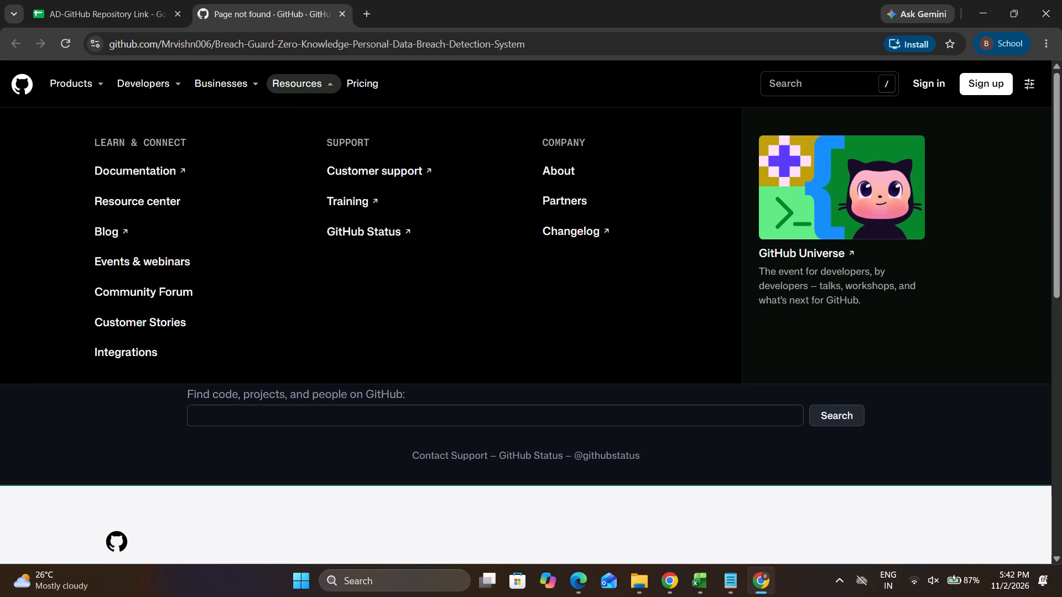
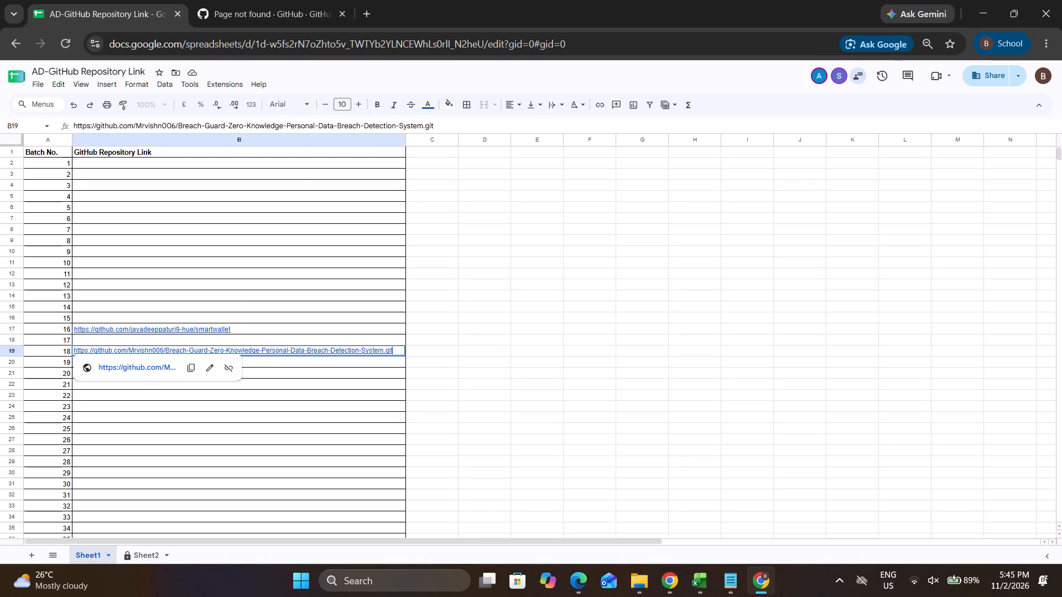
# Leave the batch 18 cell's editing and open its Breach-Guard repository link from the spreadsheet to check that it works.
pyautogui.click(462, 345)
pyautogui.click(378, 352)
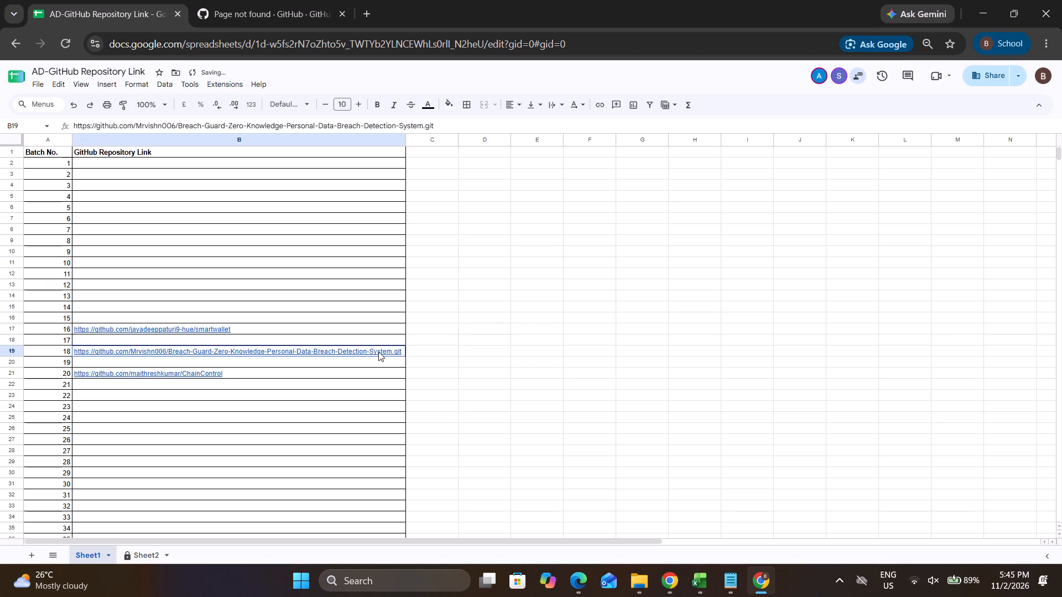
pyautogui.click(143, 370)
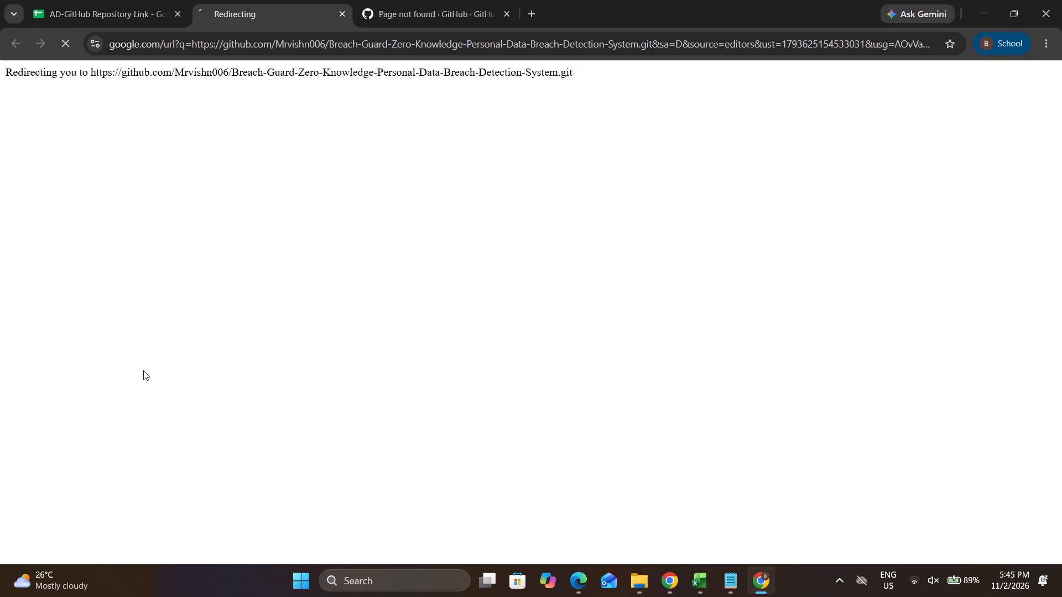
pyautogui.click(470, 12)
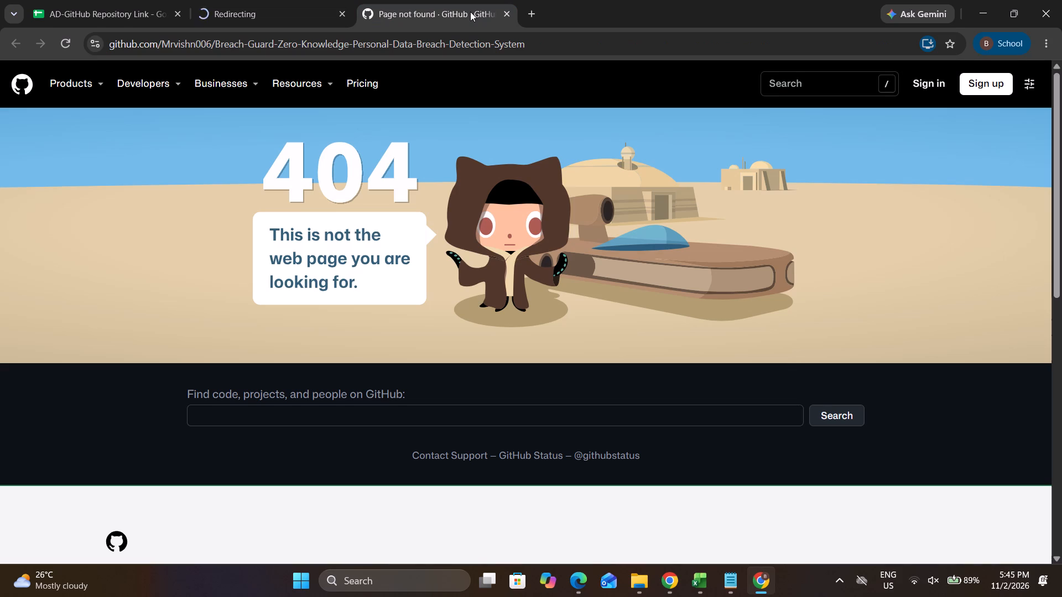
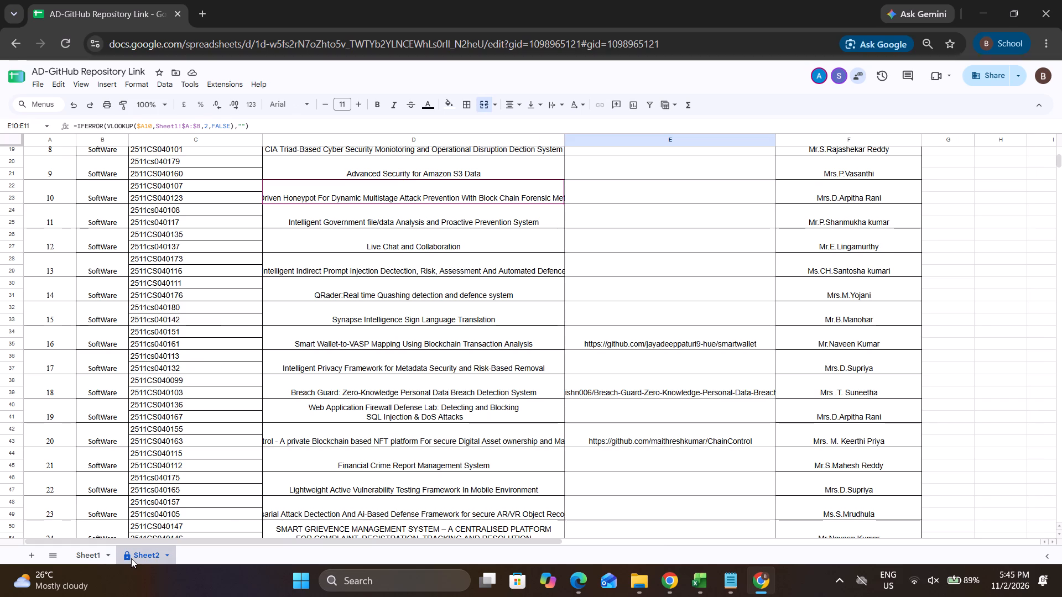
# Review the GitHub LINKS column on Sheet2 across batches 1 to 41 to see which repository links are filled in.
pyautogui.scroll(1, 499, 411)
pyautogui.scroll(-2, 499, 411)
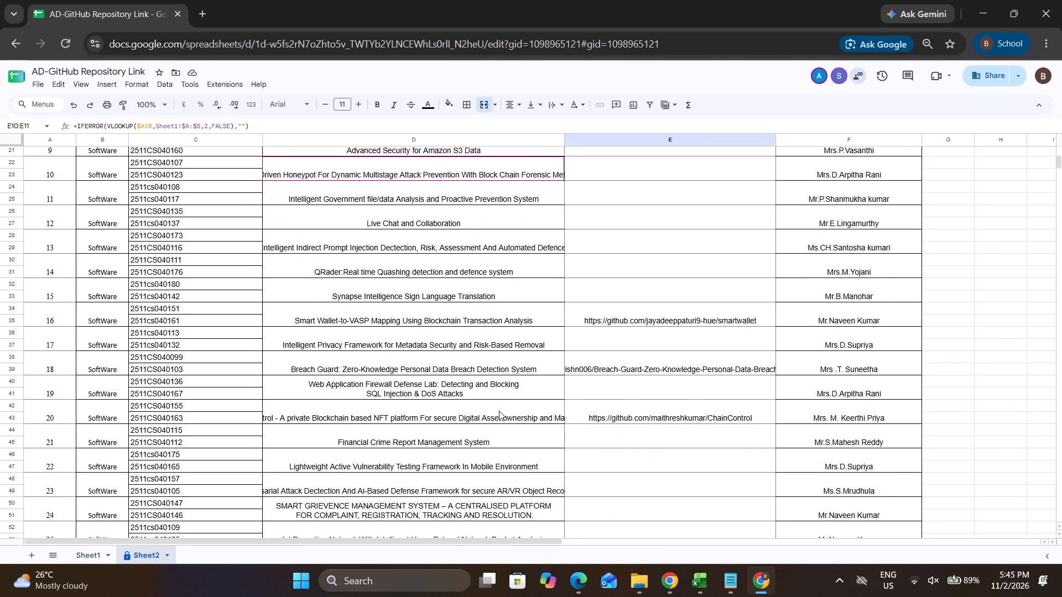
pyautogui.scroll(3, 499, 411)
pyautogui.scroll(-1, 499, 411)
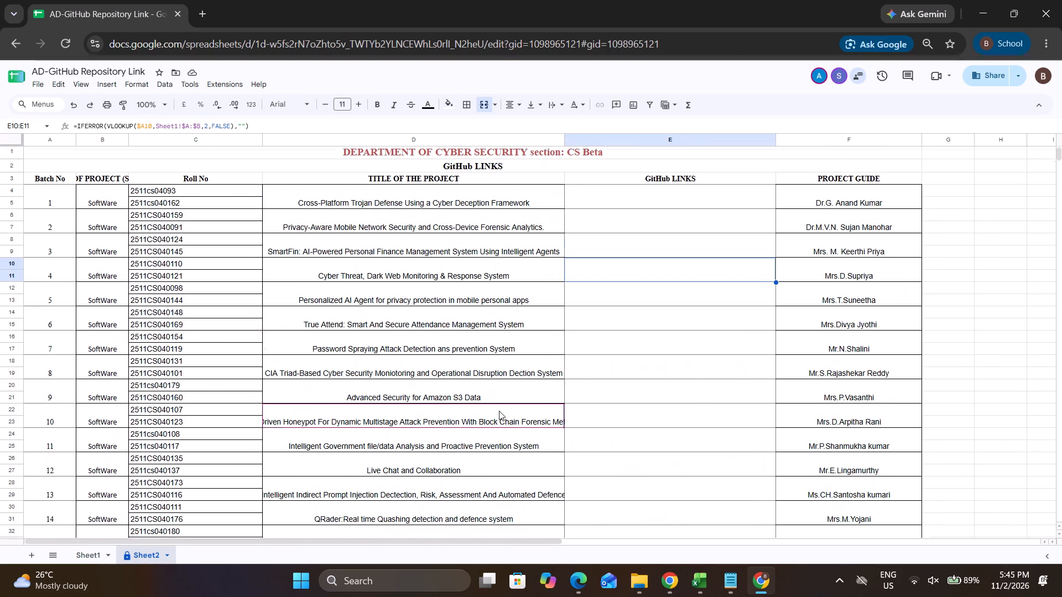
pyautogui.scroll(-4, 499, 411)
pyautogui.scroll(1, 499, 411)
pyautogui.scroll(-2, 499, 411)
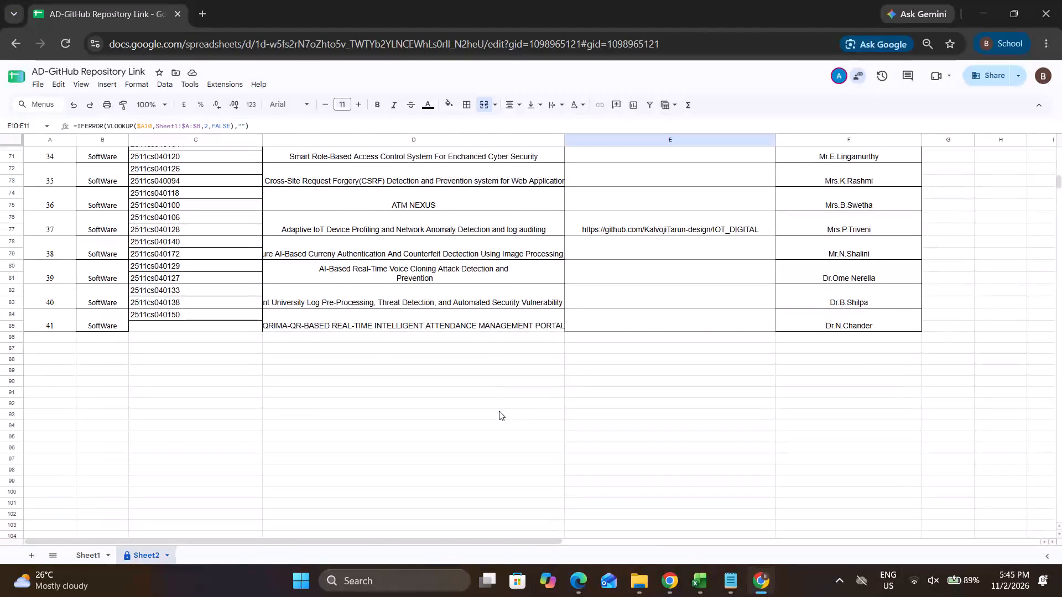
pyautogui.scroll(4, 499, 411)
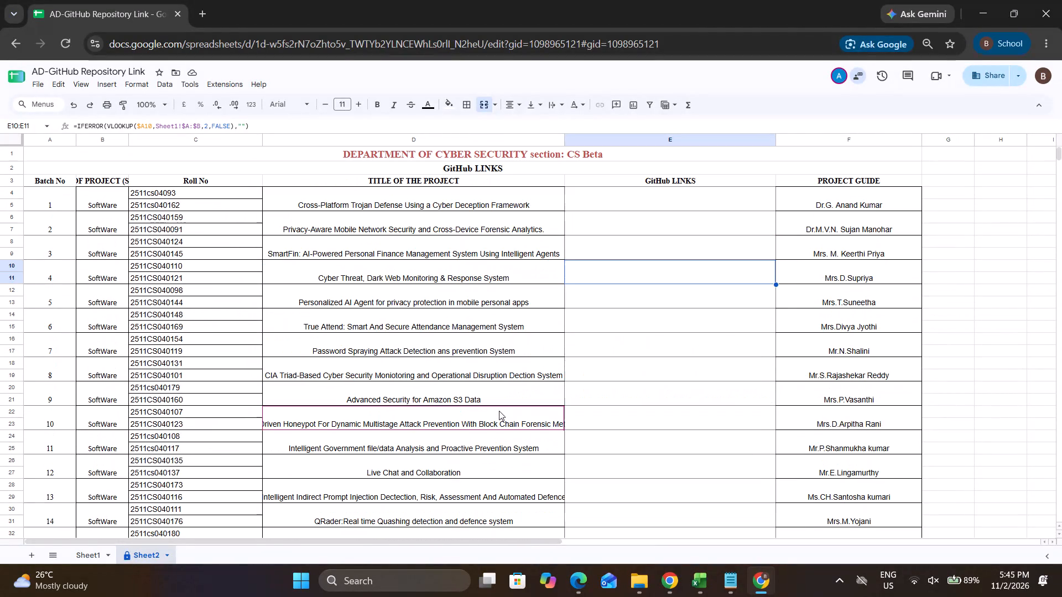
pyautogui.scroll(1, 482, 362)
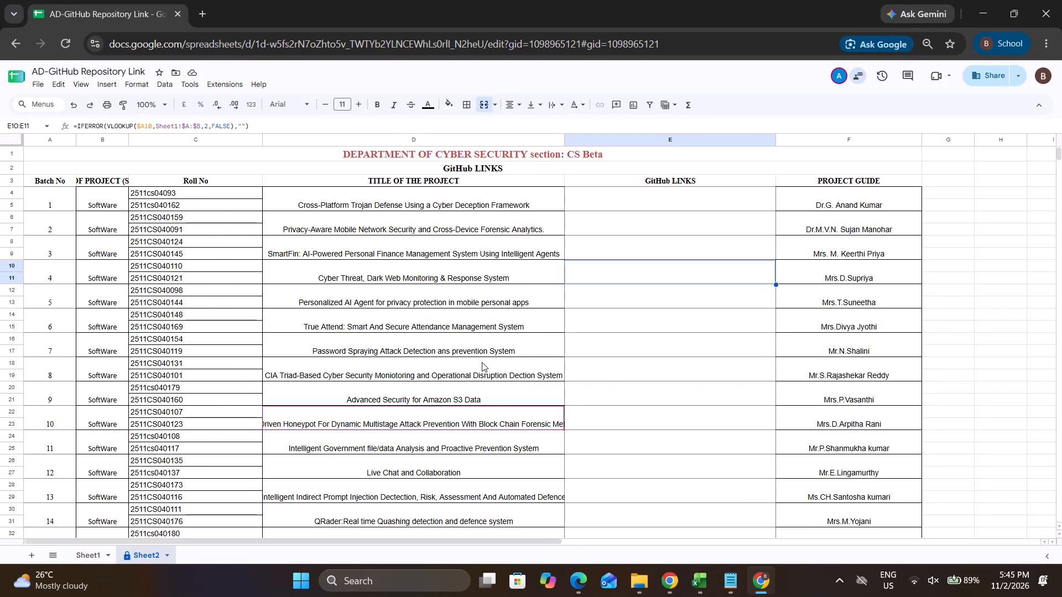
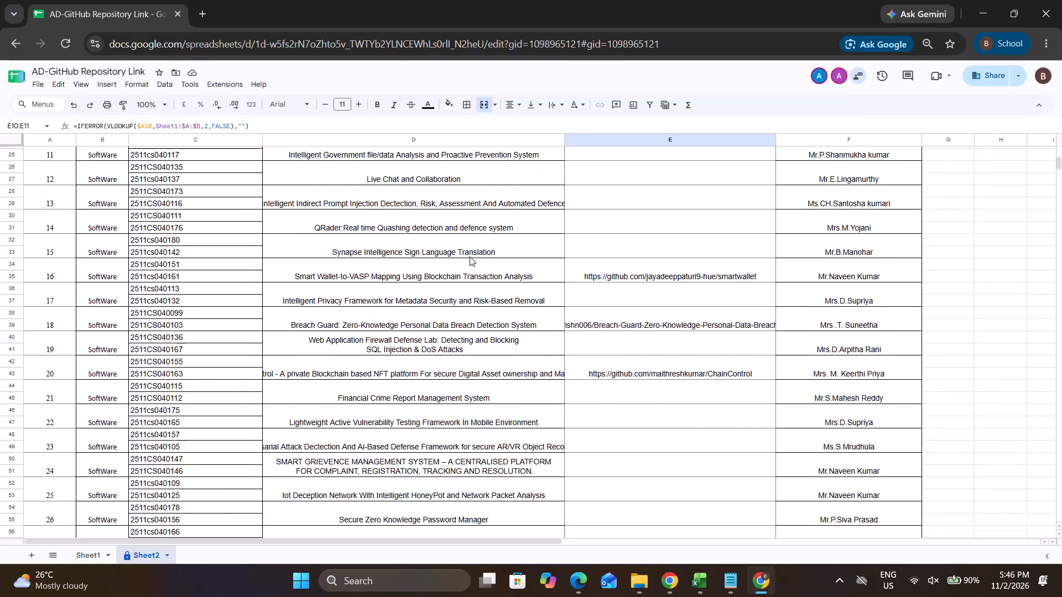
# Review the GitHub Repository Link column on Sheet1 down to batch 42, and select the link cell for batch 34.
pyautogui.keyDown('alt'); pyautogui.scroll(-1, 470, 256); pyautogui.keyUp('alt')
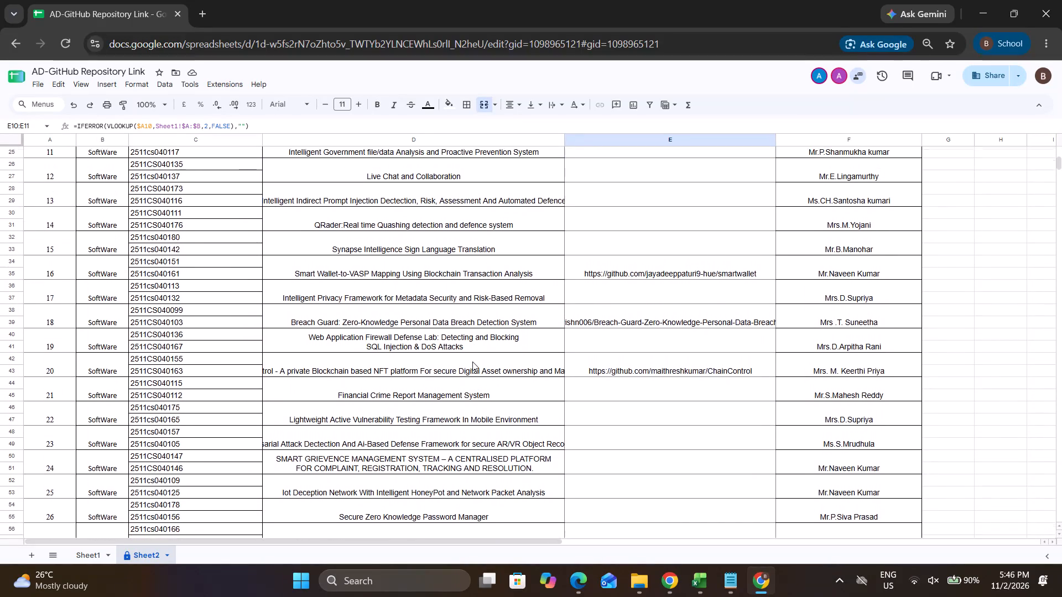
pyautogui.keyDown('alt'); pyautogui.scroll(-1, 472, 362); pyautogui.keyUp('alt')
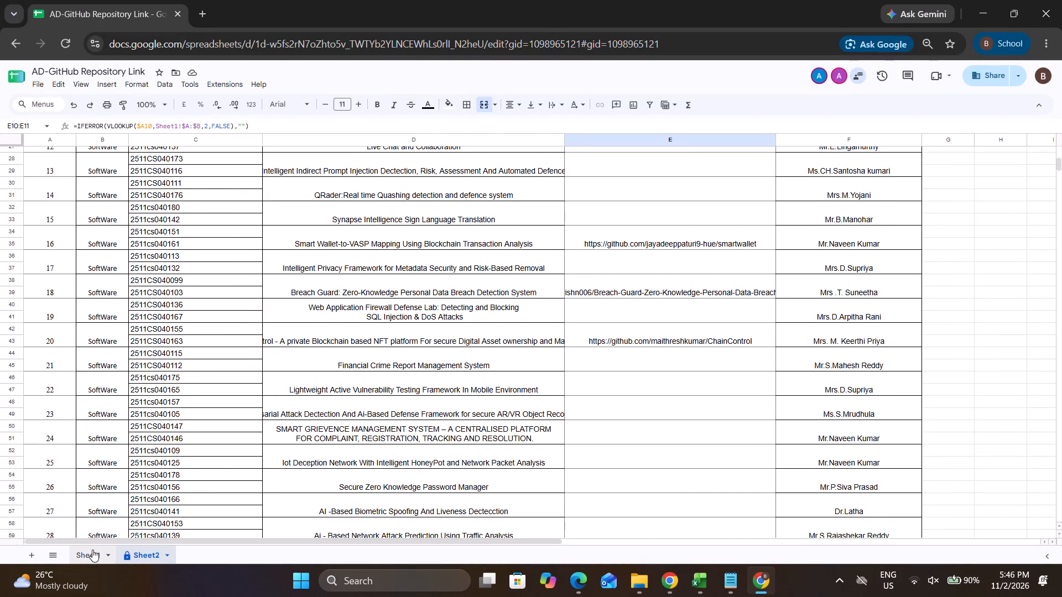
pyautogui.keyDown('alt'); pyautogui.click(92, 549); pyautogui.keyUp('alt')
pyautogui.keyDown('alt'); pyautogui.scroll(1, 194, 467); pyautogui.keyUp('alt')
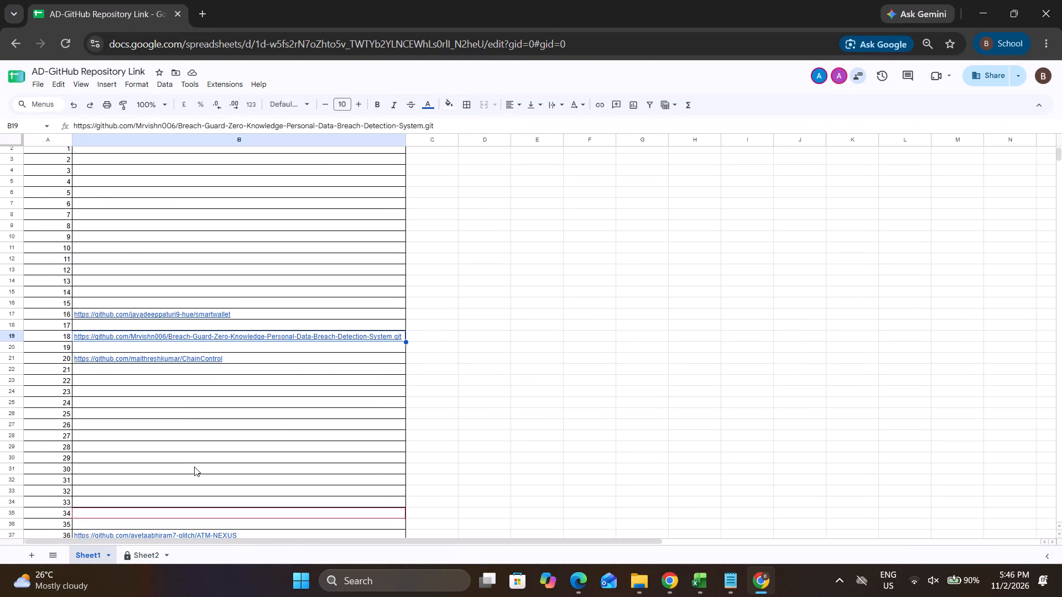
pyautogui.keyDown('alt'); pyautogui.scroll(-3, 245, 457); pyautogui.keyUp('alt')
pyautogui.keyDown('alt'); pyautogui.scroll(1, 245, 457); pyautogui.keyUp('alt')
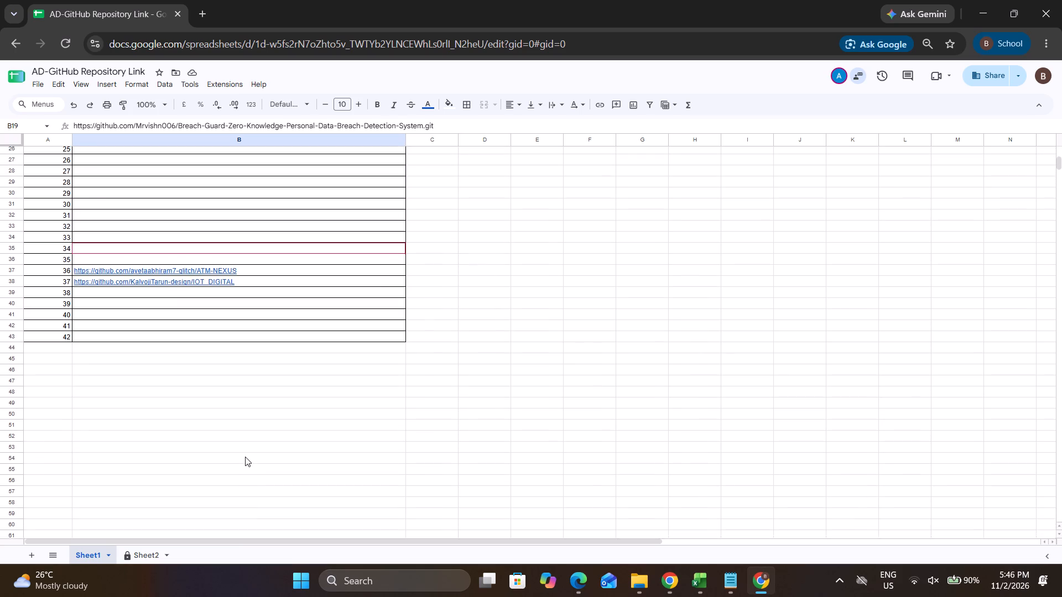
pyautogui.keyDown('alt'); pyautogui.scroll(1, 245, 457); pyautogui.keyUp('alt')
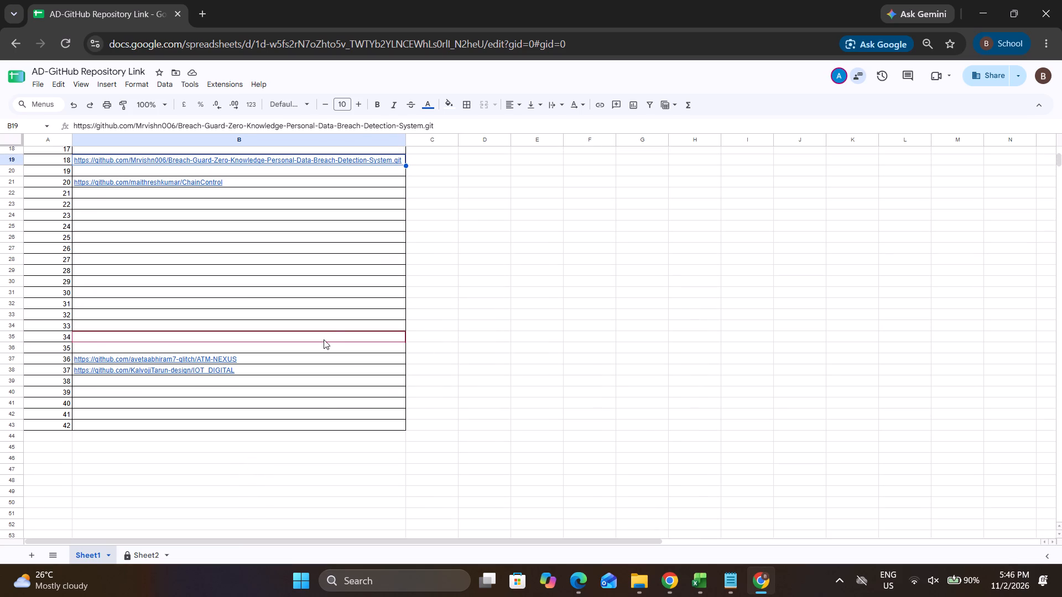
pyautogui.keyDown('alt'); pyautogui.click(348, 333); pyautogui.keyUp('alt')
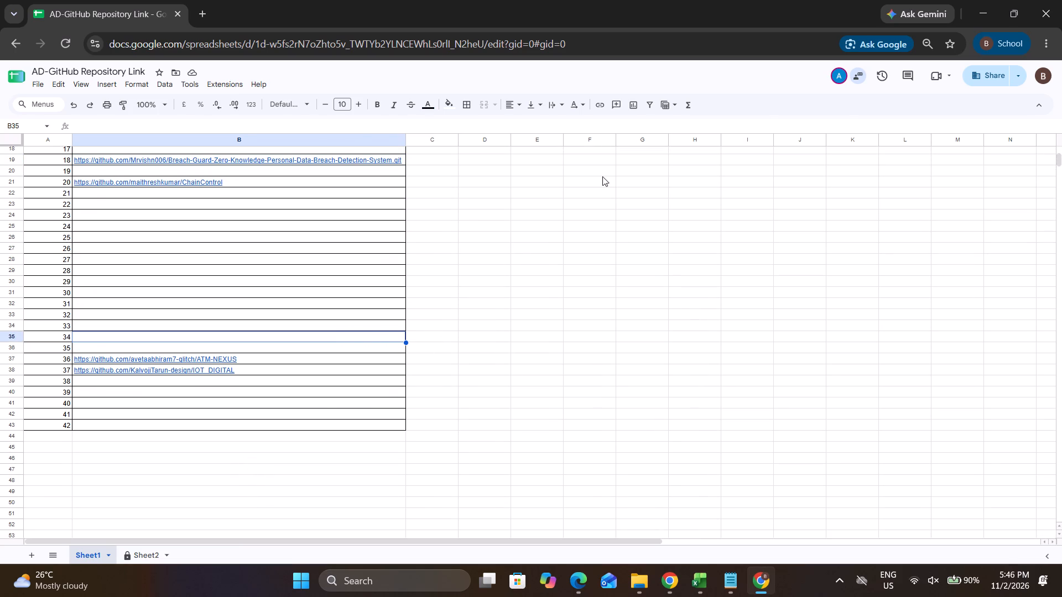
# Jump to the active collaborator's current location in the spreadsheet and check who that collaborator is.
pyautogui.keyDown('alt'); pyautogui.click(840, 80); pyautogui.keyUp('alt')
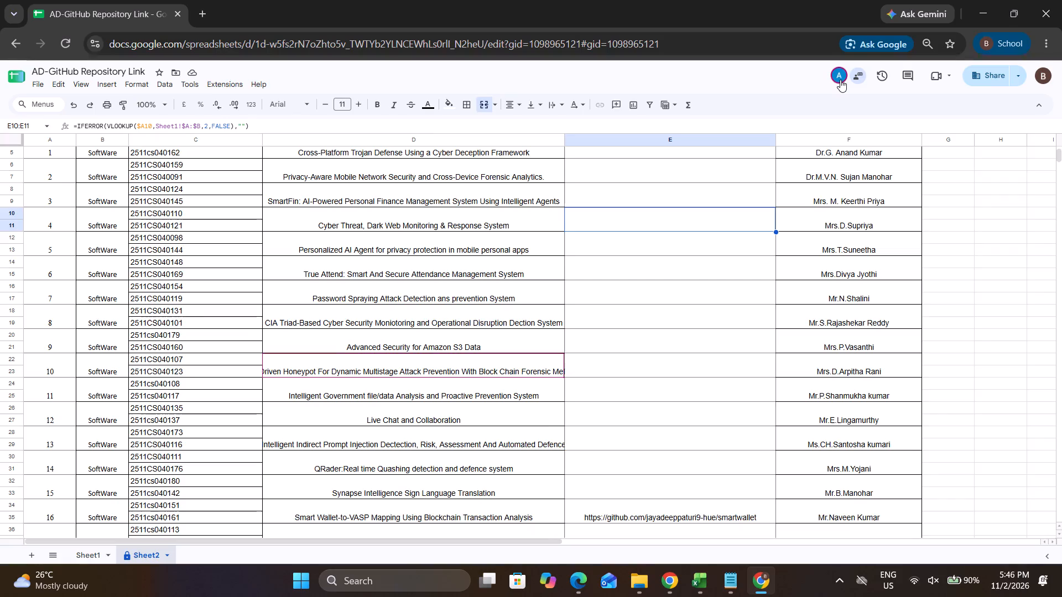
pyautogui.keyDown('alt'); pyautogui.click(834, 76); pyautogui.keyUp('alt')
pyautogui.keyDown('alt'); pyautogui.click(839, 76); pyautogui.keyUp('alt')
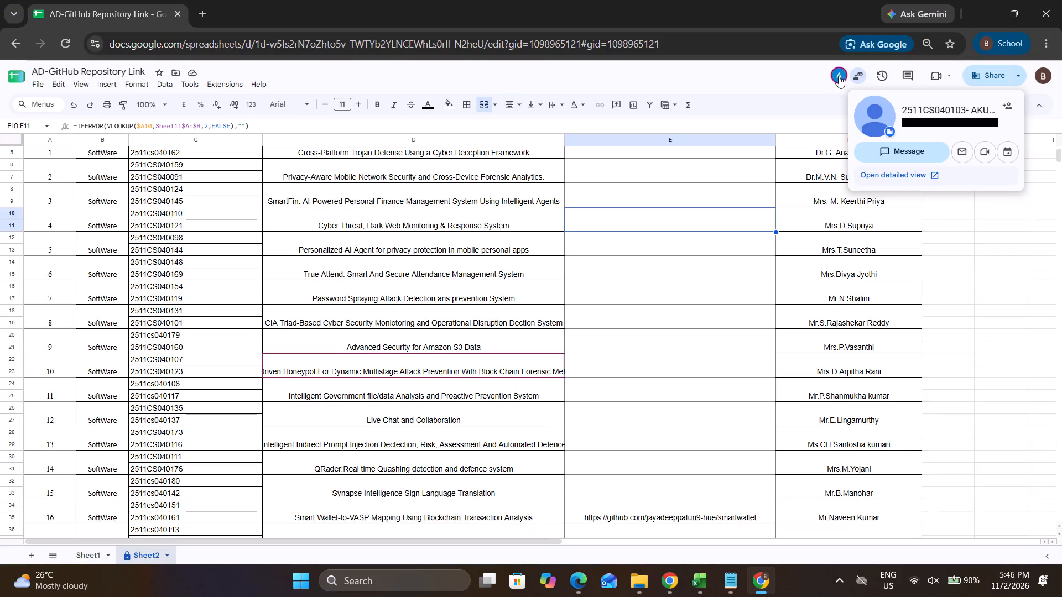
# Return to Sheet1 and check the GitHub Repository Link column again for batches 1 to 42.
pyautogui.keyDown('alt'); pyautogui.click(84, 559); pyautogui.keyUp('alt')
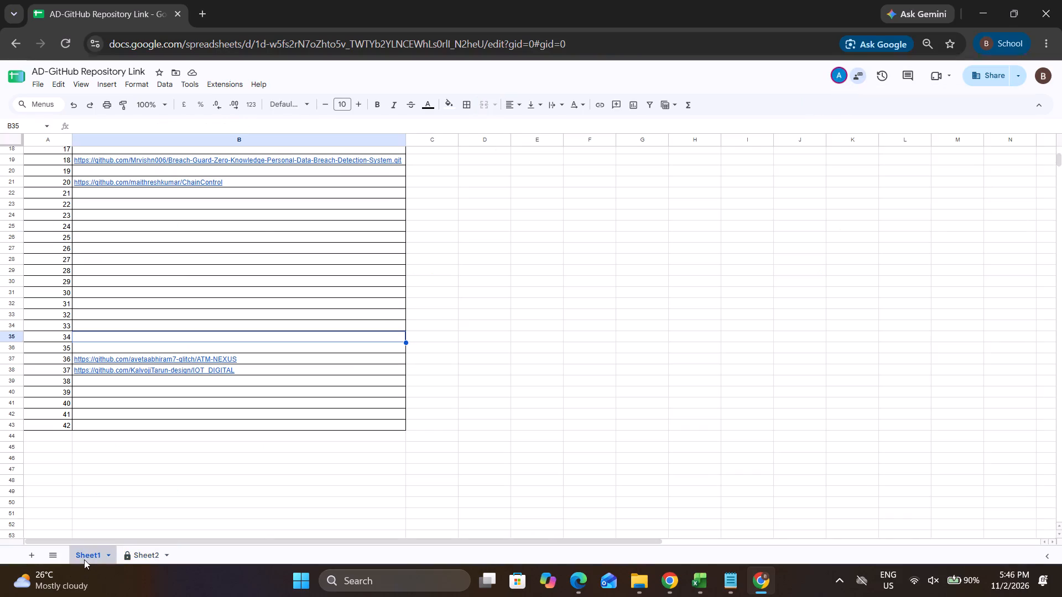
pyautogui.keyDown('alt'); pyautogui.scroll(2, 356, 353); pyautogui.keyUp('alt')
pyautogui.keyDown('alt'); pyautogui.scroll(1, 442, 307); pyautogui.keyUp('alt')
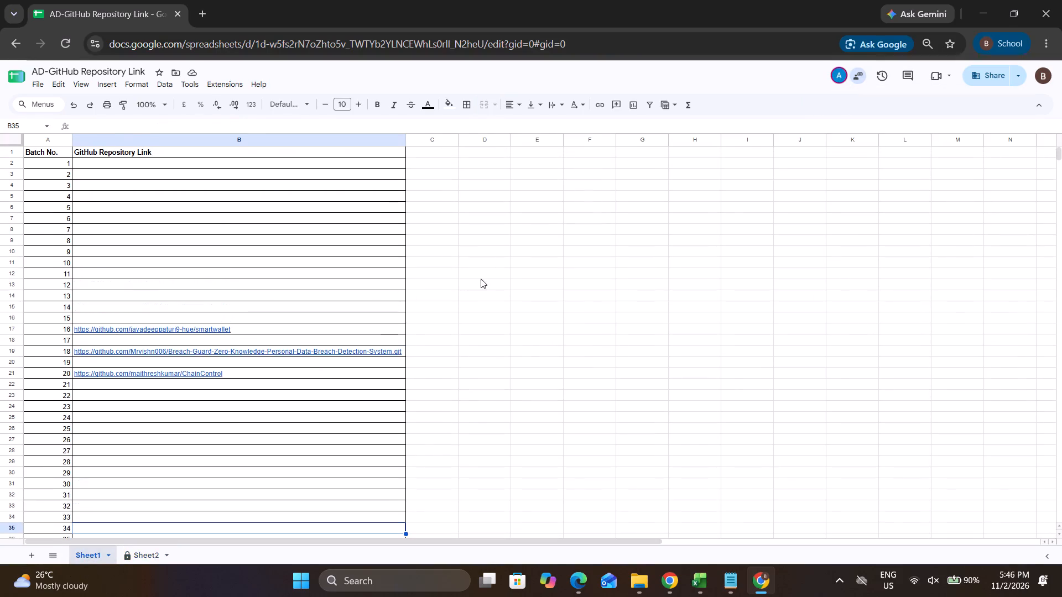
pyautogui.keyDown('alt'); pyautogui.click(481, 279); pyautogui.keyUp('alt')
pyautogui.keyDown('alt'); pyautogui.hscroll(2, 429, 276); pyautogui.keyUp('alt')
pyautogui.keyDown('alt'); pyautogui.scroll(-1, 429, 276); pyautogui.keyUp('alt')
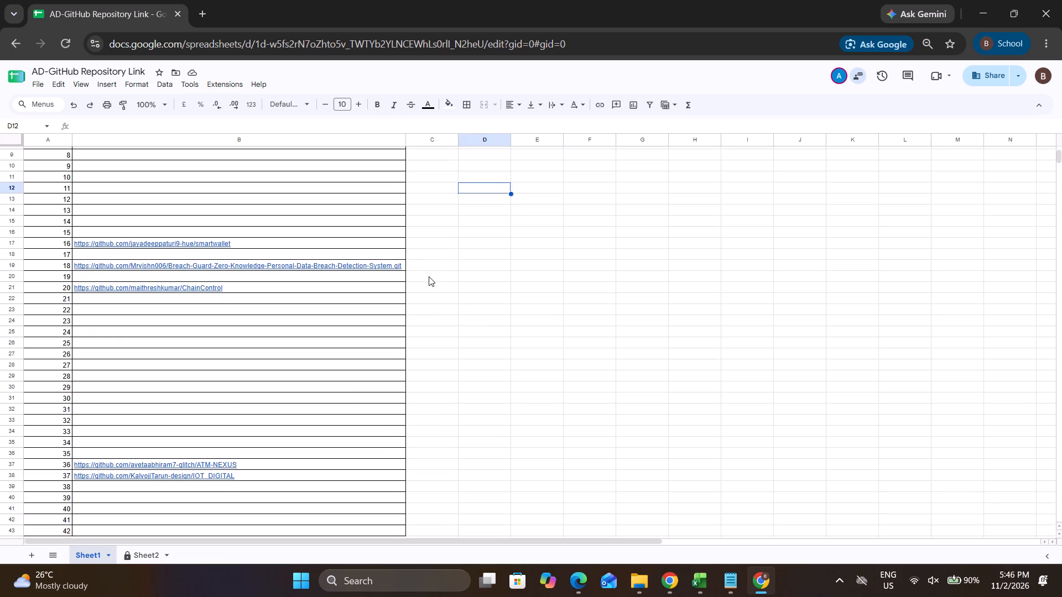
pyautogui.keyDown('alt'); pyautogui.scroll(-1, 429, 276); pyautogui.keyUp('alt')
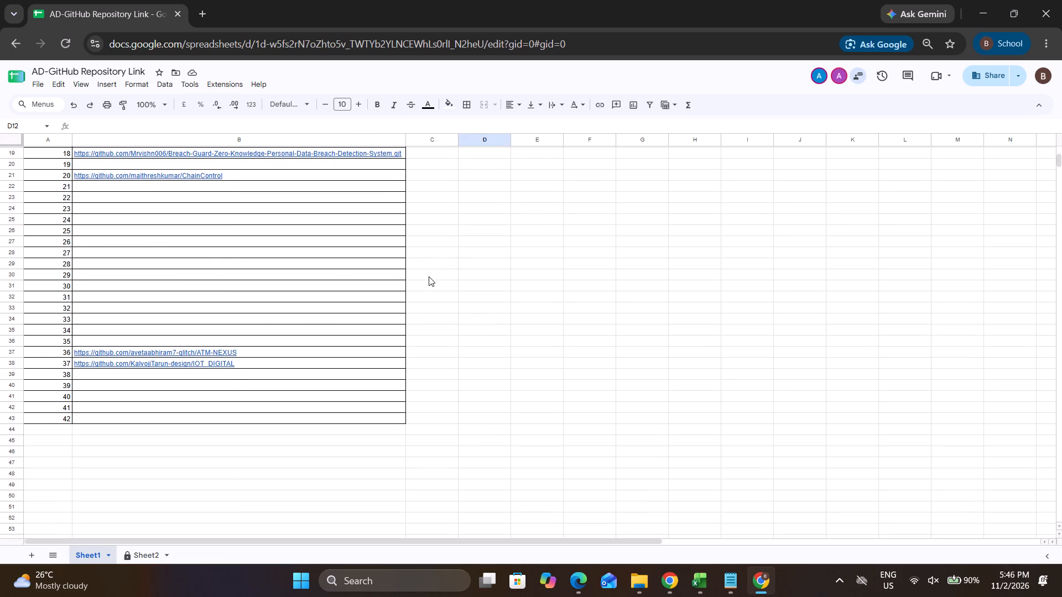